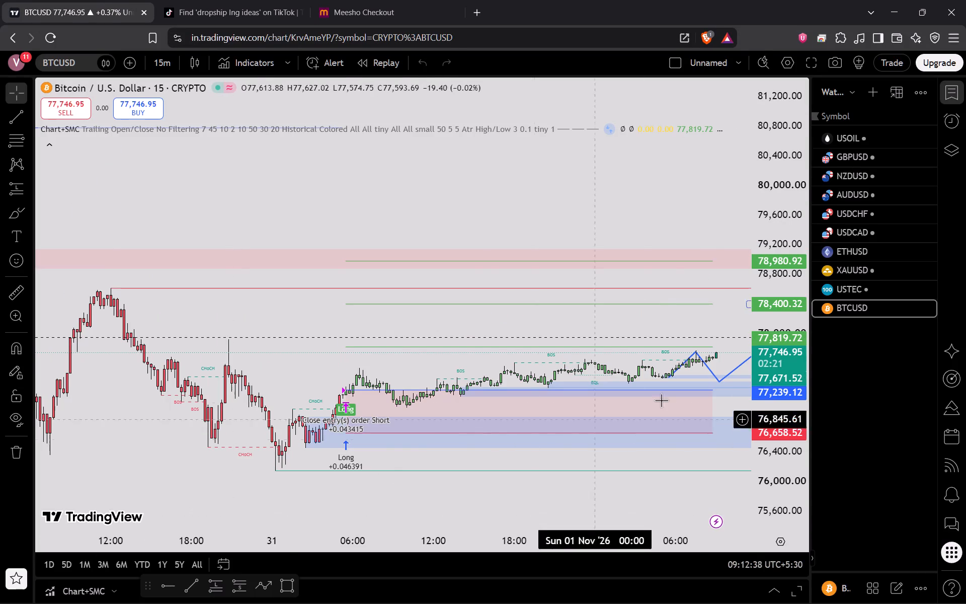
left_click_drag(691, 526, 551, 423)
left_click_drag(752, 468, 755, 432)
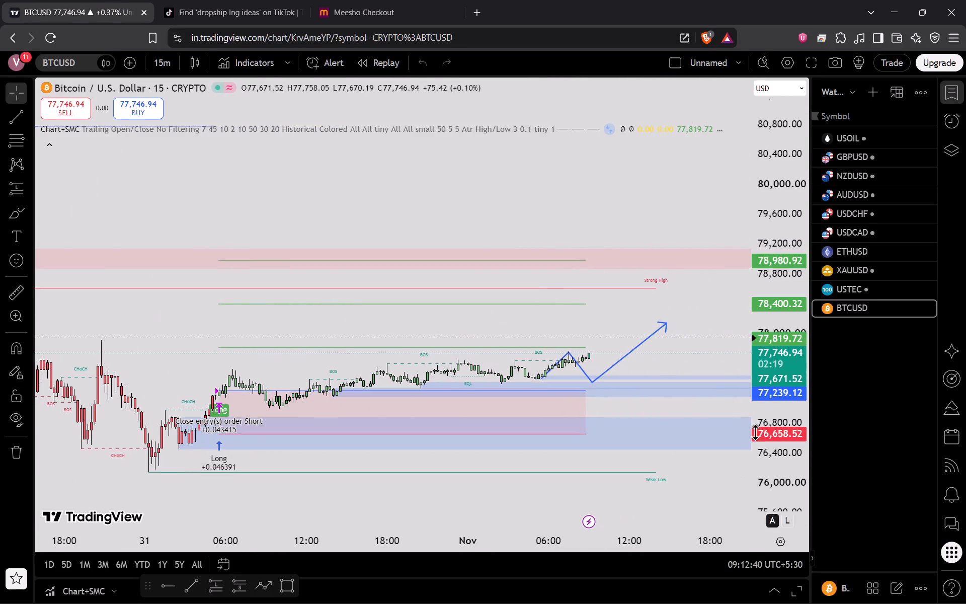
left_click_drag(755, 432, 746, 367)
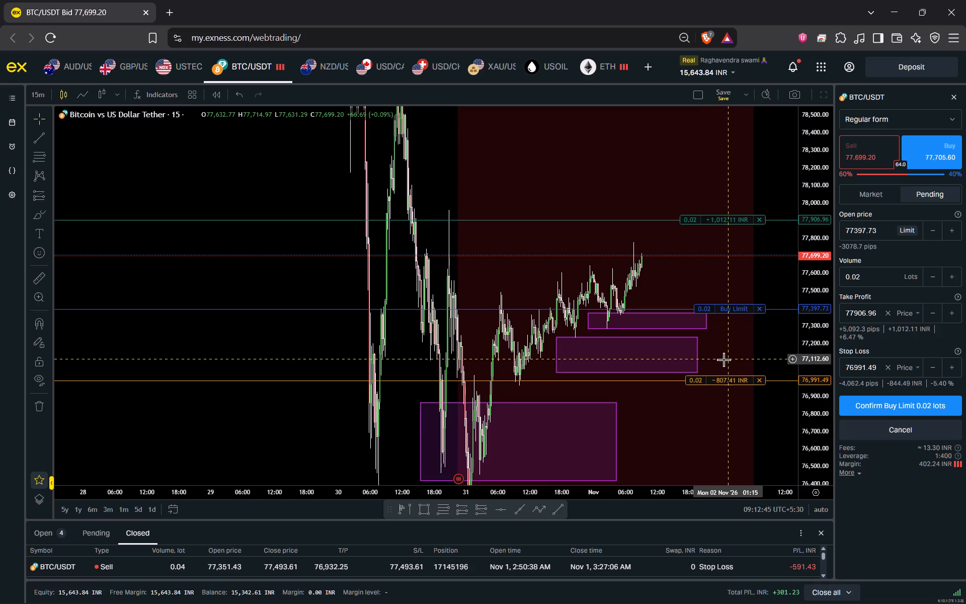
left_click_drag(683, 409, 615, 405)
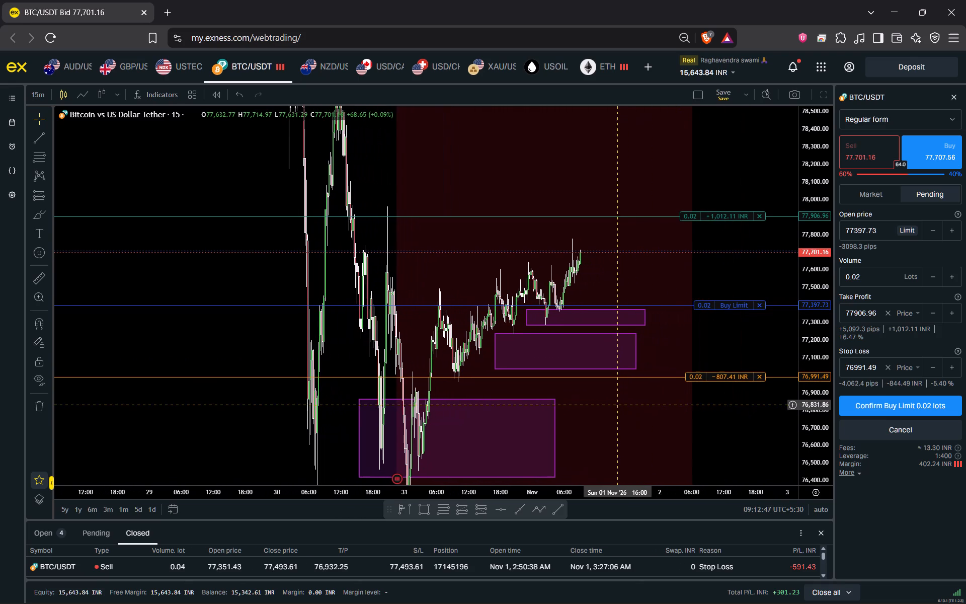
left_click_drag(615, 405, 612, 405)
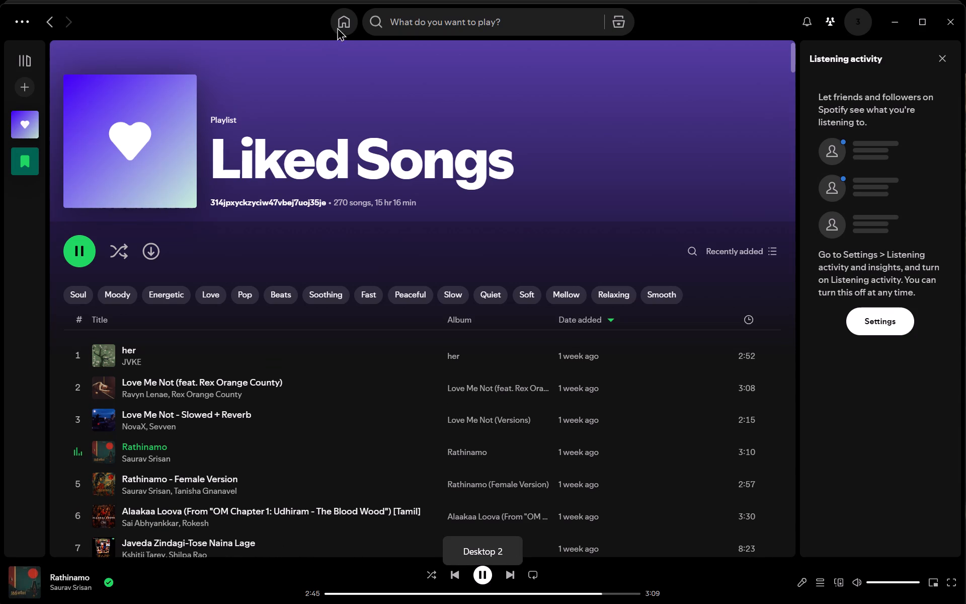
Switch to Spotify, open the account profile and change its display name to Vybhav.
left_click(851, 19)
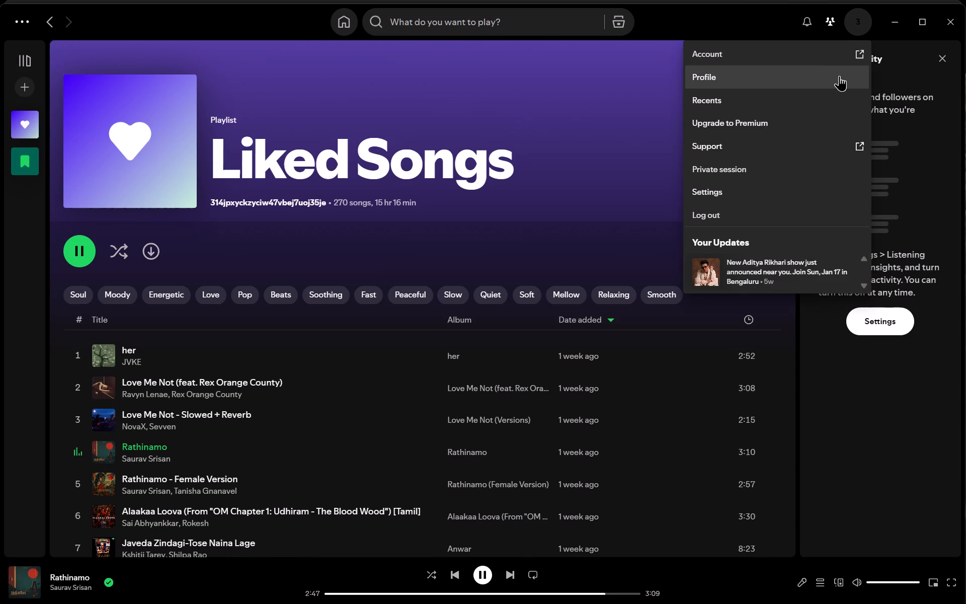
left_click(760, 73)
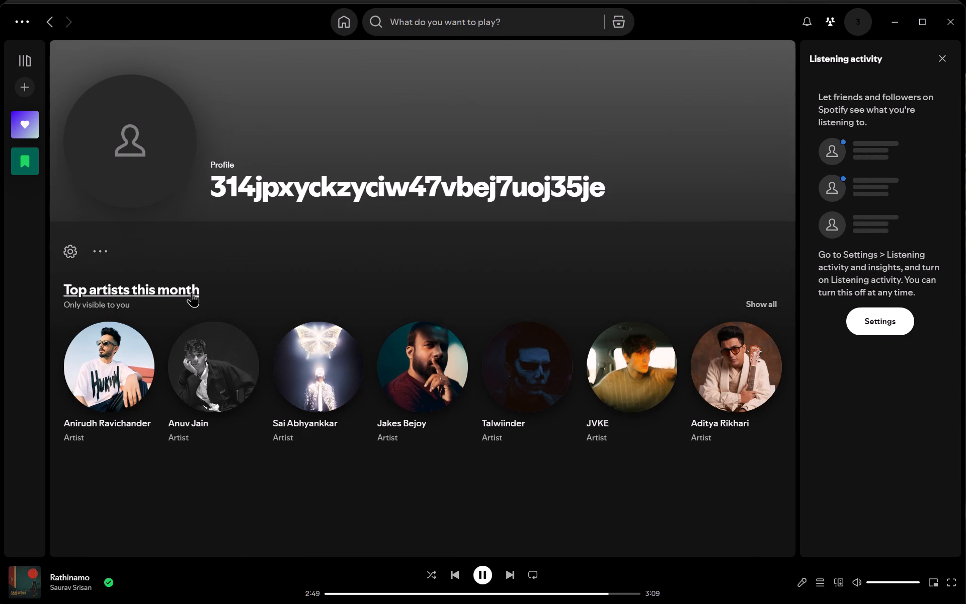
left_click(173, 286)
left_click_drag(231, 189, 223, 190)
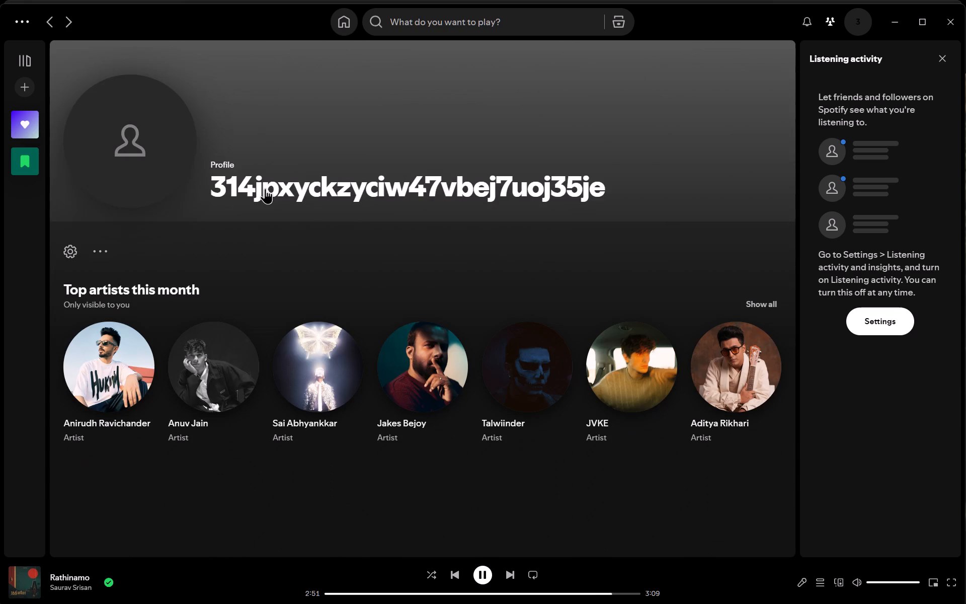
left_click(265, 188)
left_click(257, 211)
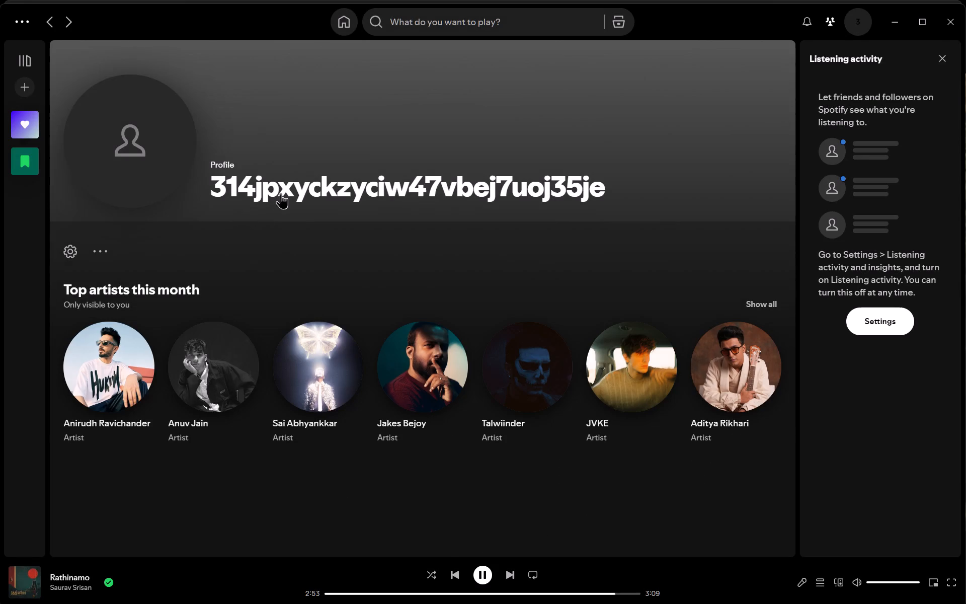
left_click(280, 193)
left_click(556, 277)
left_click(560, 287)
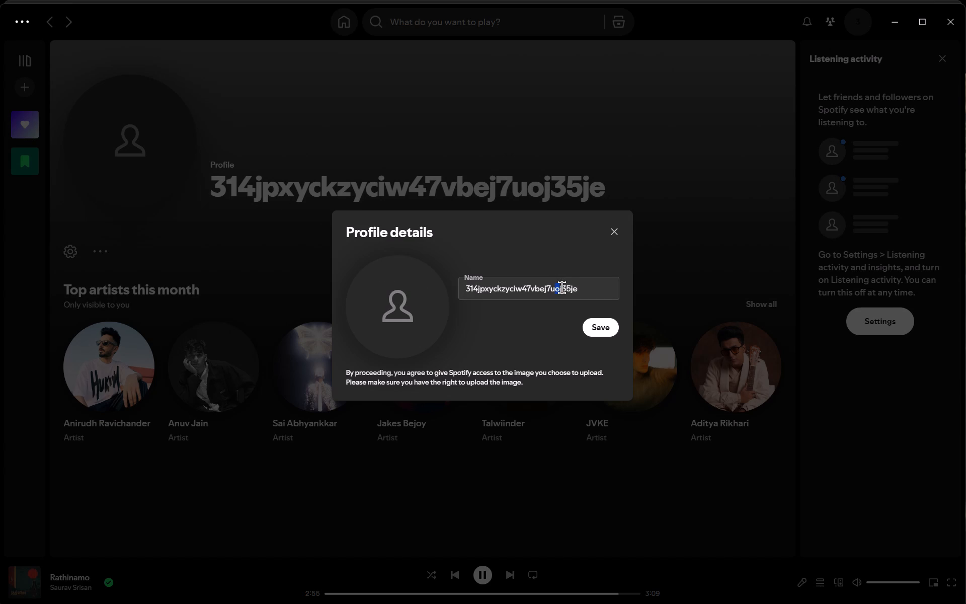
key("ctrl+a")
key("BackSpace")
type("Vybhav")
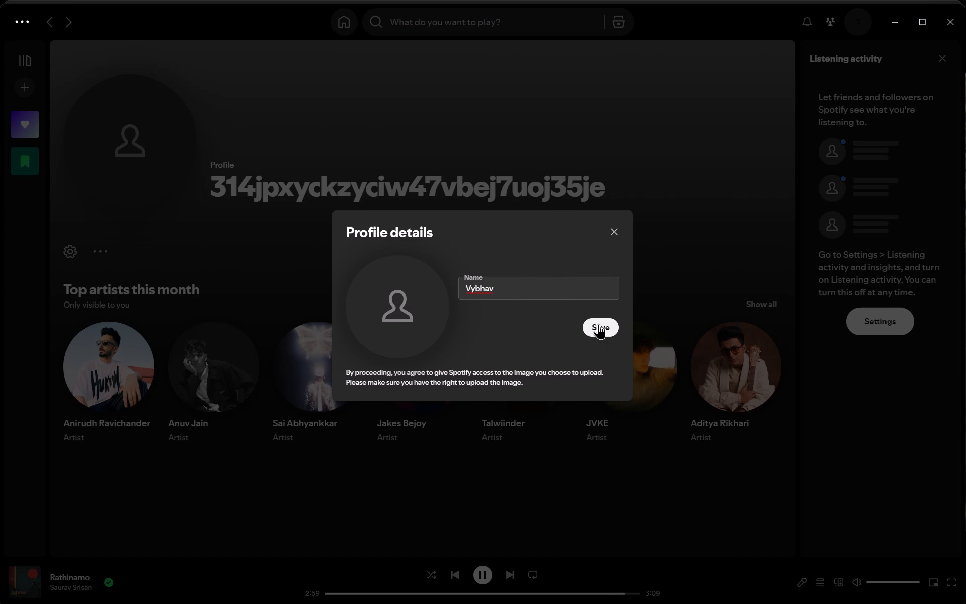
left_click(598, 323)
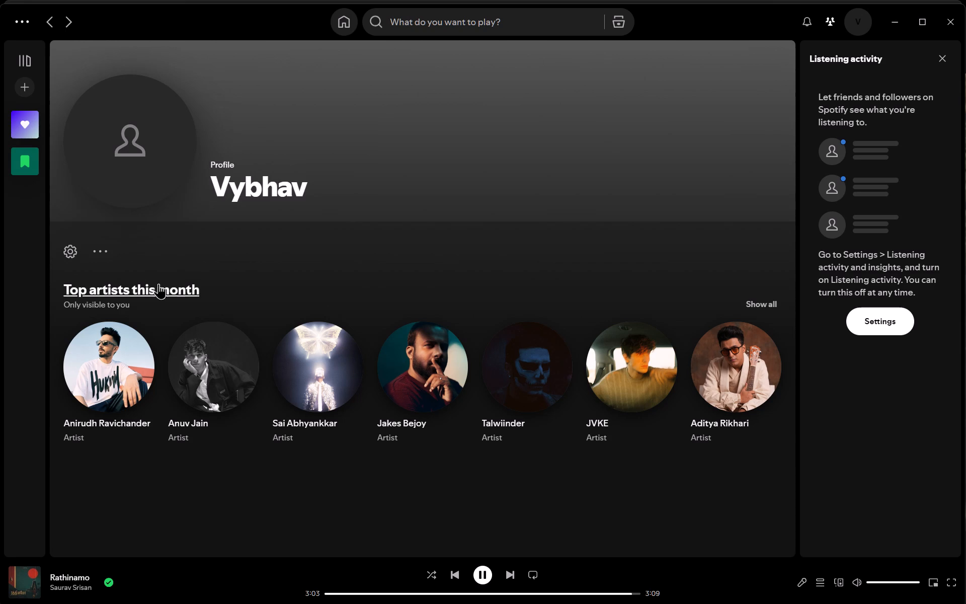
Open the Spotify settings from the profile page and look through the playback and equalizer options.
left_click(73, 250)
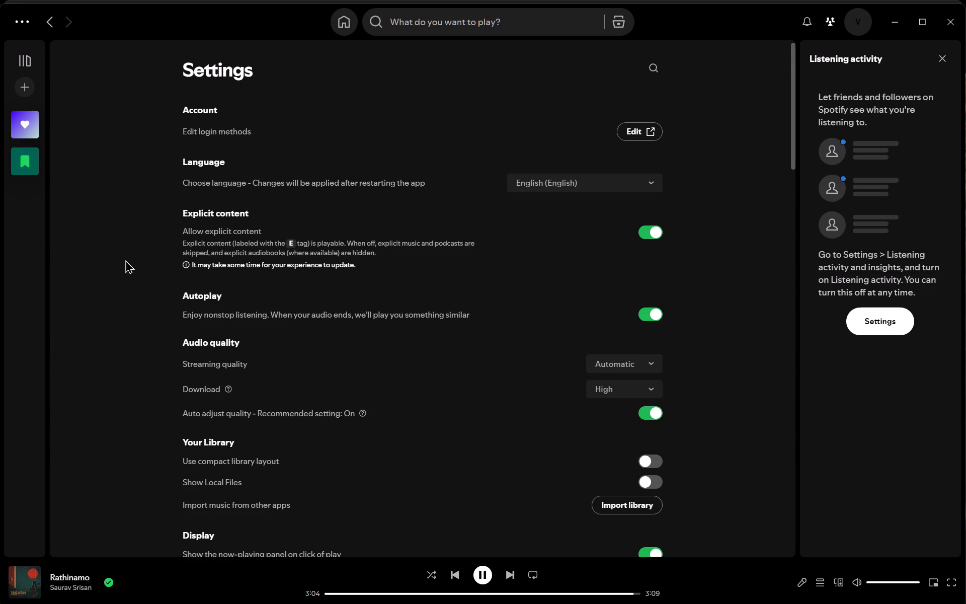
scroll(510, 401, "down", 5)
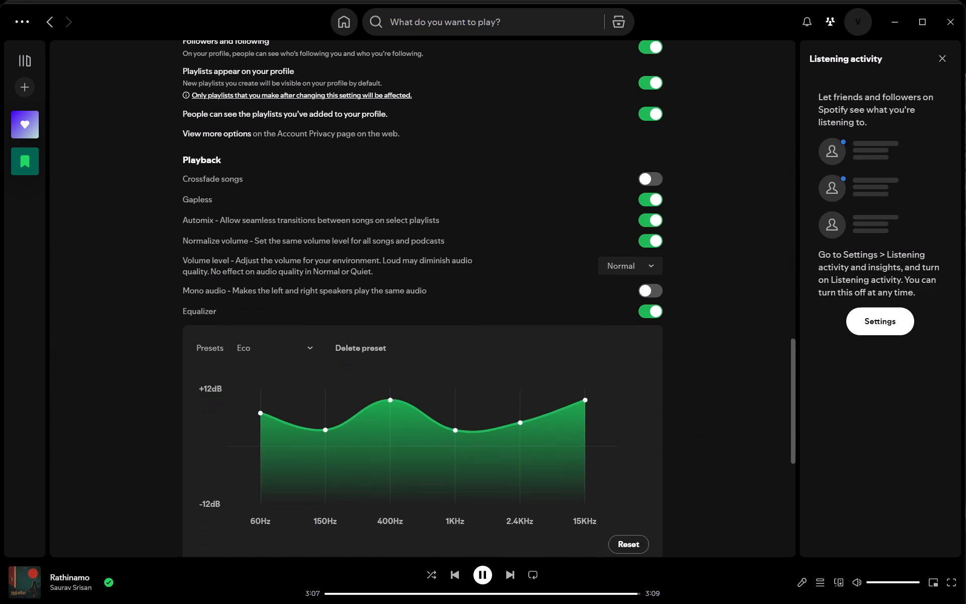
scroll(510, 401, "down", 2)
left_click(630, 380)
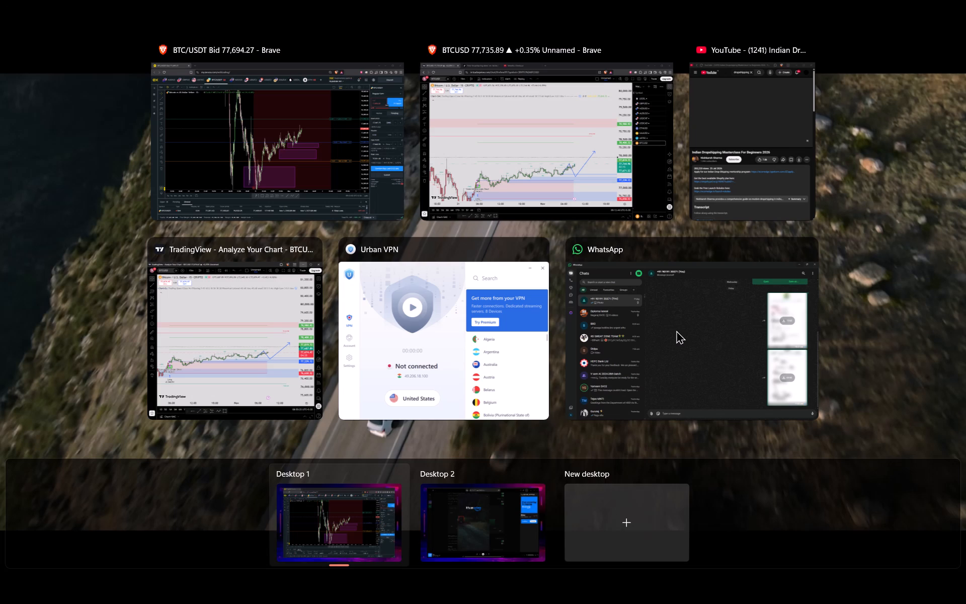
Move the two Brave windows with the BTCUSD and BTC/USDT charts from Desktop 1 to Desktop 2.
left_click_drag(500, 168, 470, 554)
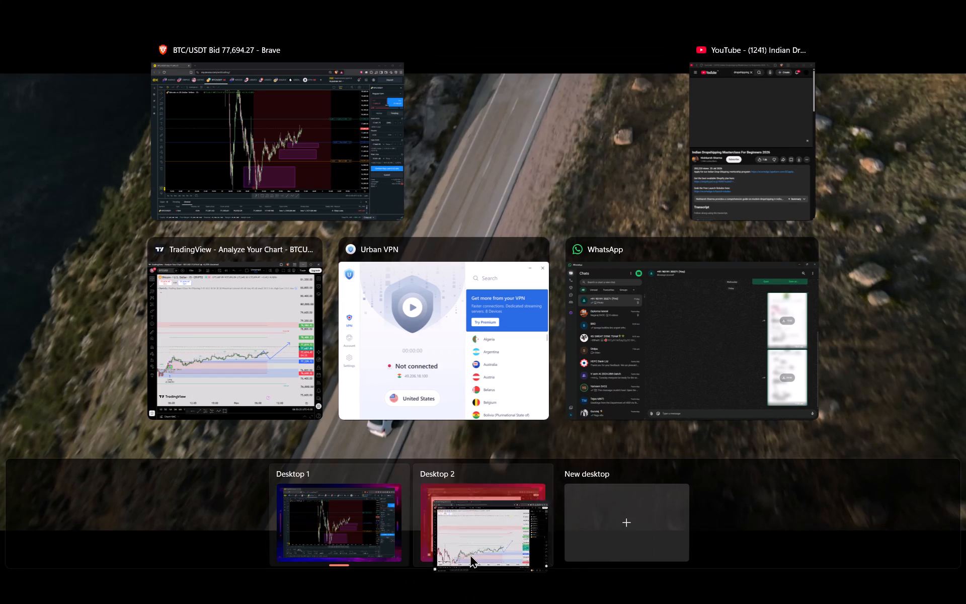
left_click_drag(414, 178, 450, 540)
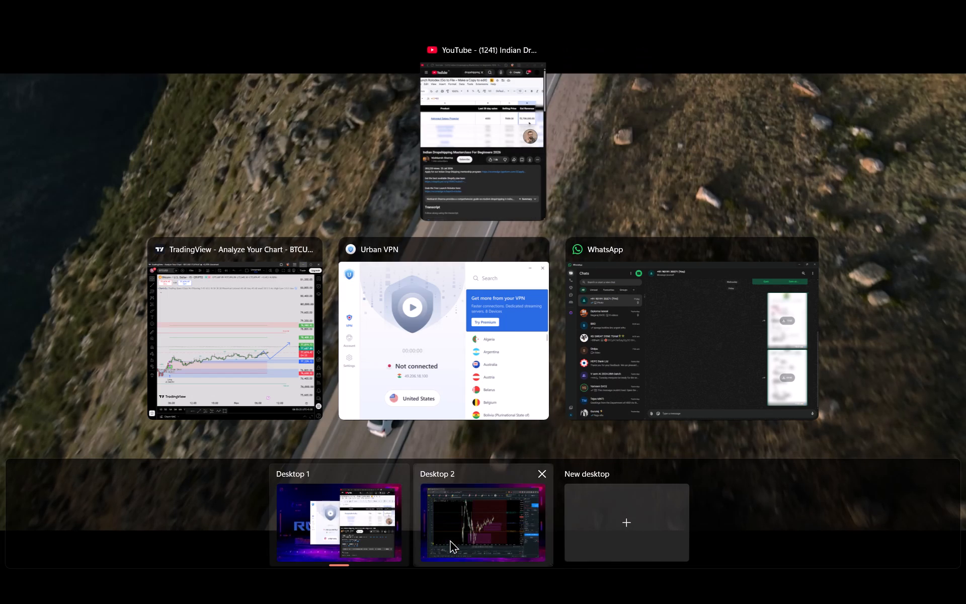
Switch to the YouTube window with the Indian Dropshipping Masterclass video on Desktop 1.
left_click(476, 157)
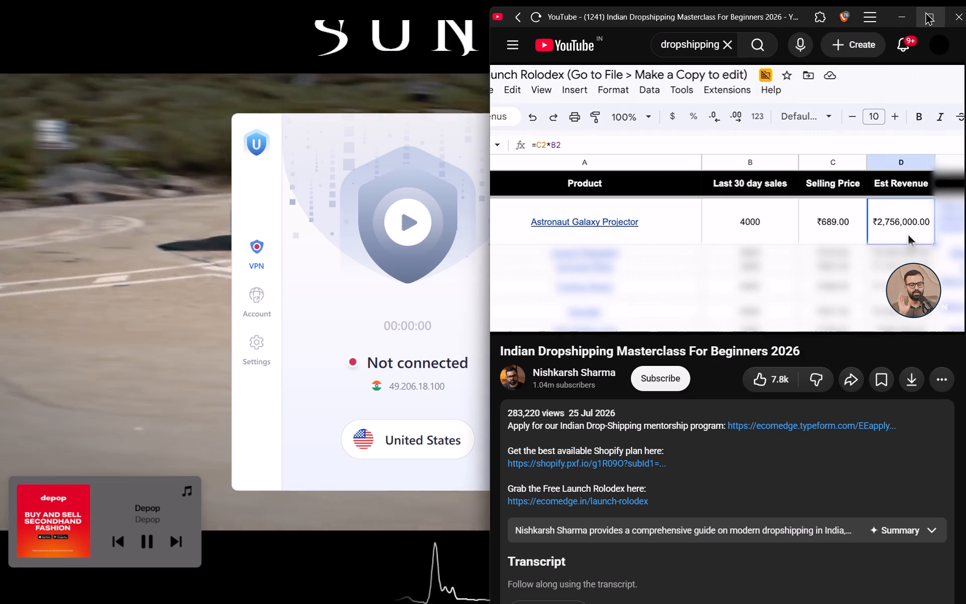
Switch to YouTube, maximise its window, return to the search results and search for "dropshipping 0$".
left_click(925, 12)
scroll(223, 193, "right", 9)
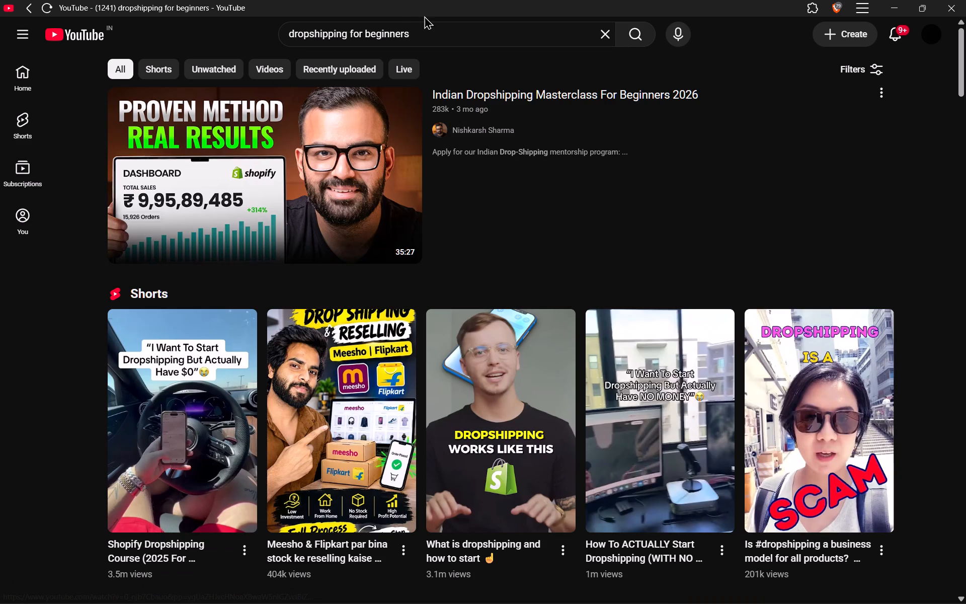
left_click(432, 30)
key("BackSpace")
key("BackSpace")
key("BackSpace")
key("BackSpace")
key("BackSpace")
key("BackSpace")
key("BackSpace")
key("BackSpace")
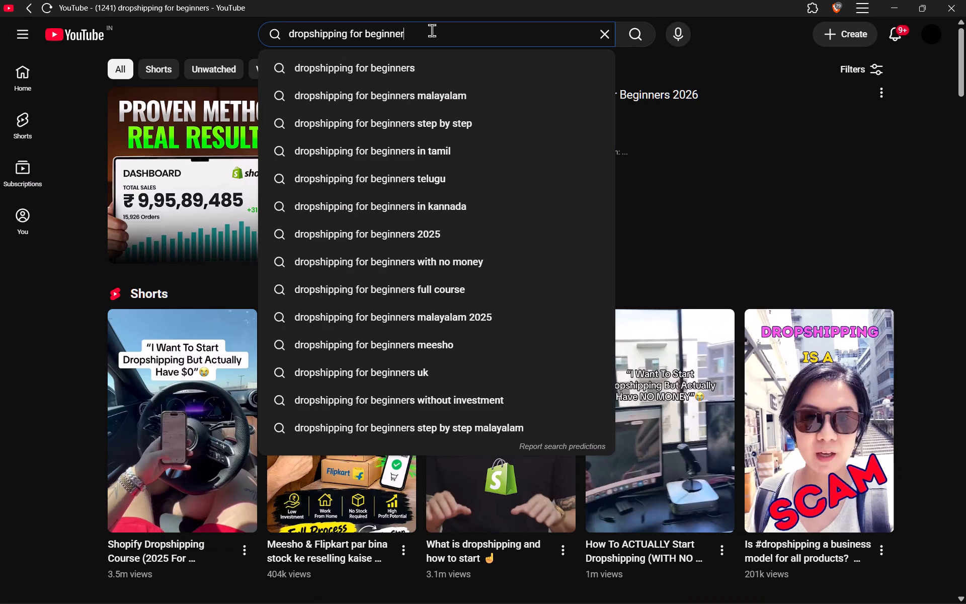
key("BackSpace")
key("BackSpace")
key("BackSpace")
key("BackSpace")
key("BackSpace")
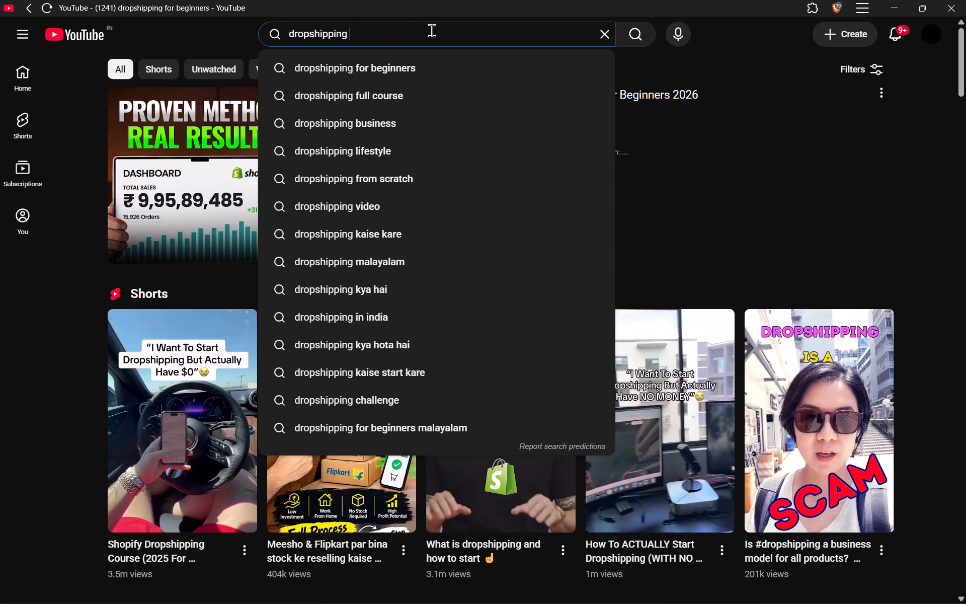
key("0")
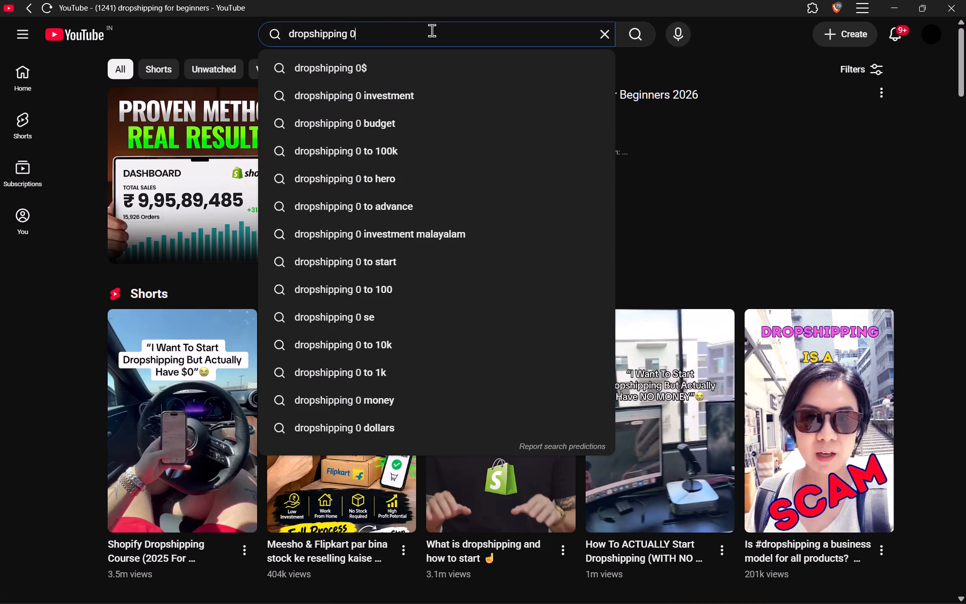
key("Down")
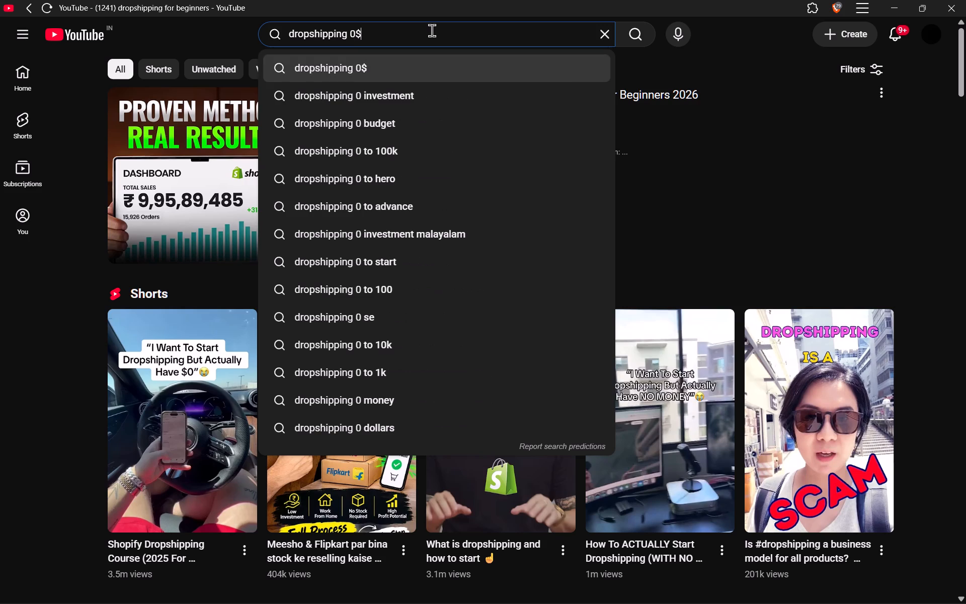
key("Return")
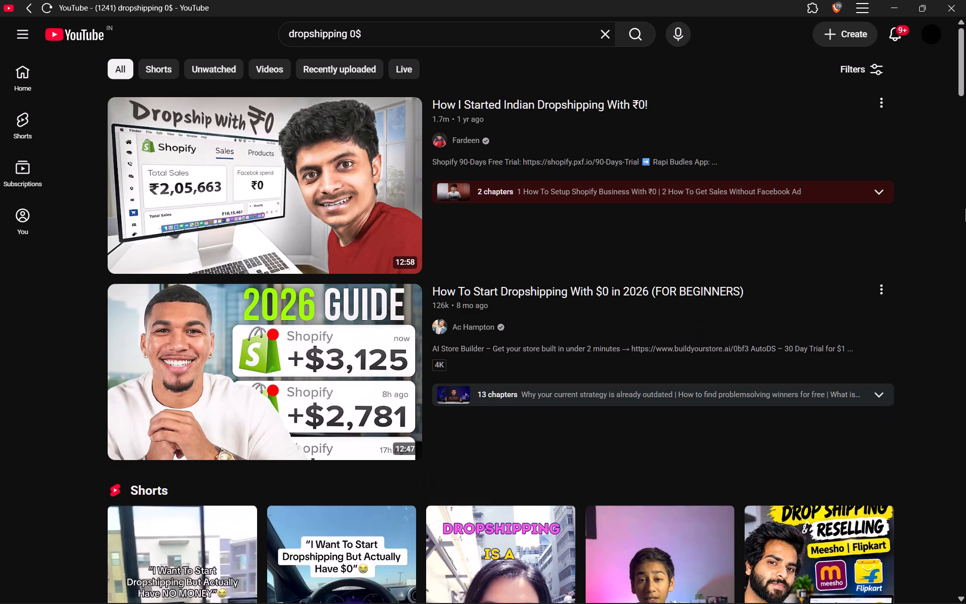
Browse the search results and open Ac Hampton's video "How To Start Dropshipping With $0 in 2026 (FOR BEGINNERS)".
scroll(965, 123, "down", 1)
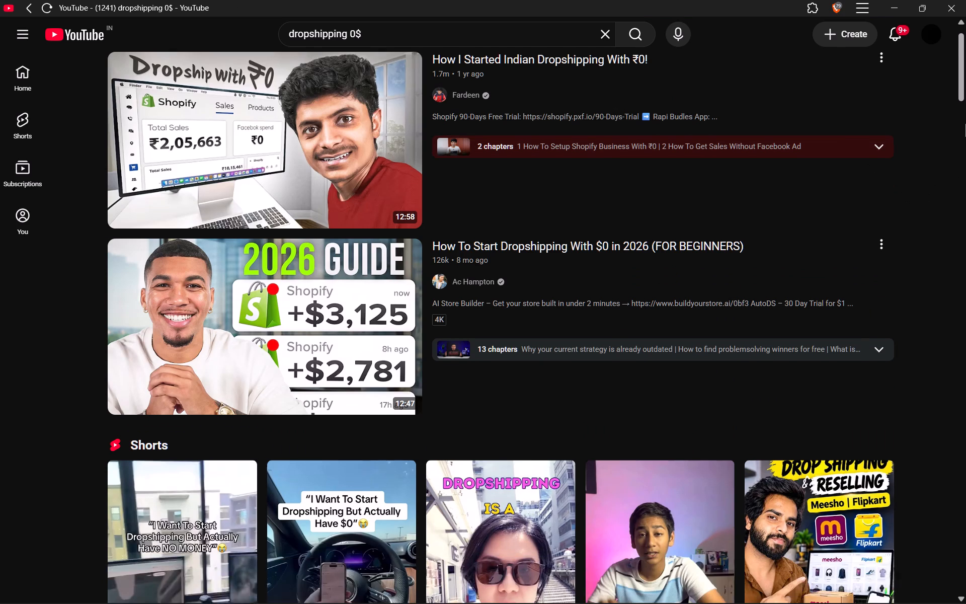
scroll(965, 123, "down", 5)
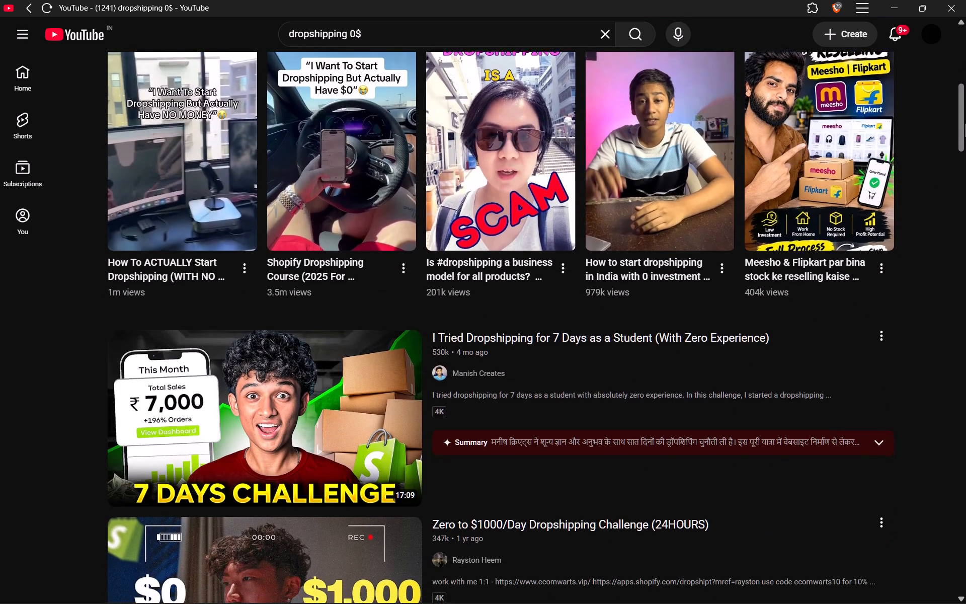
scroll(965, 123, "down", 2)
scroll(965, 123, "up", 9)
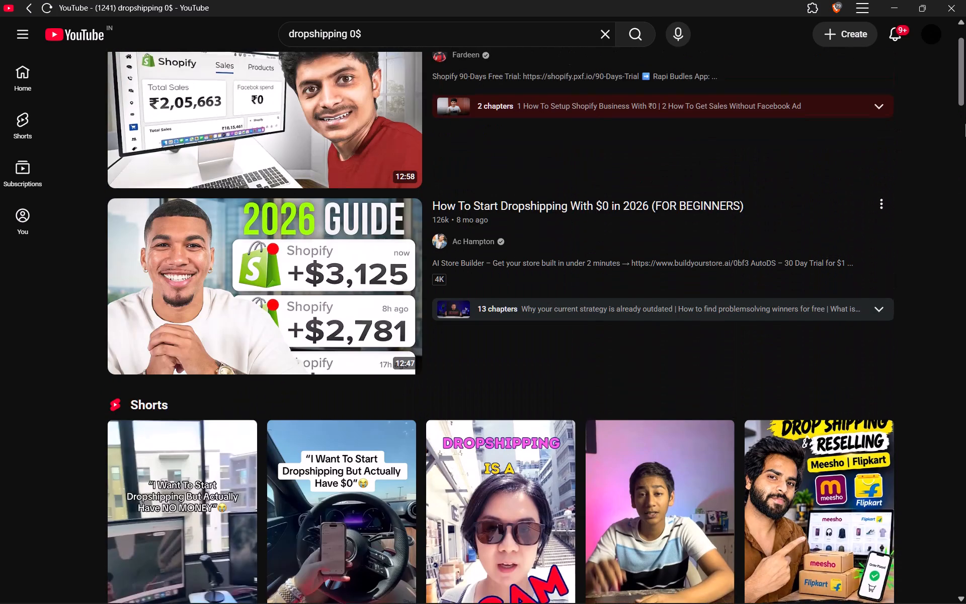
left_click(250, 297)
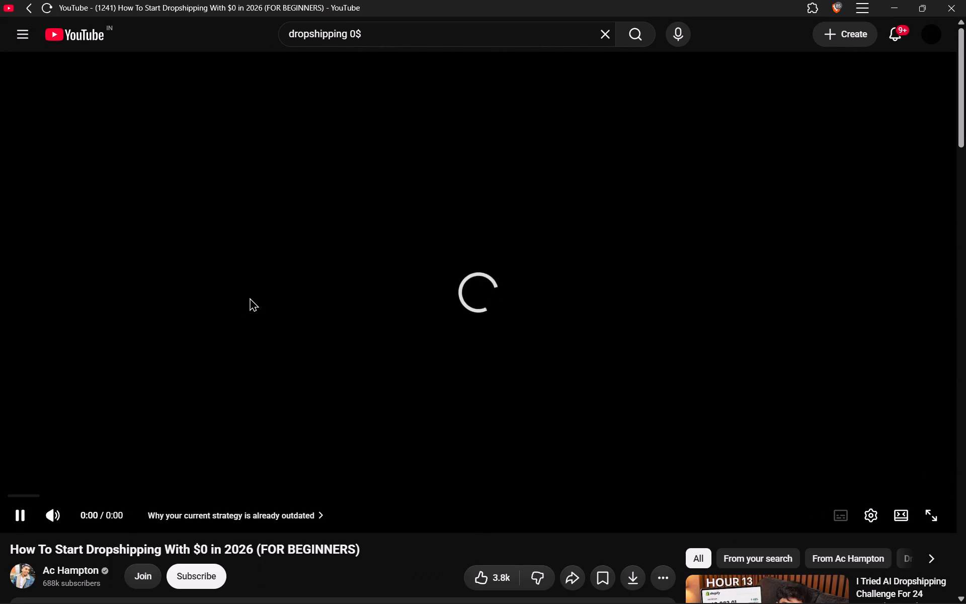
Look over the playing video's page and expand its full description to read it.
scroll(250, 297, "down", 2)
scroll(250, 297, "up", 2)
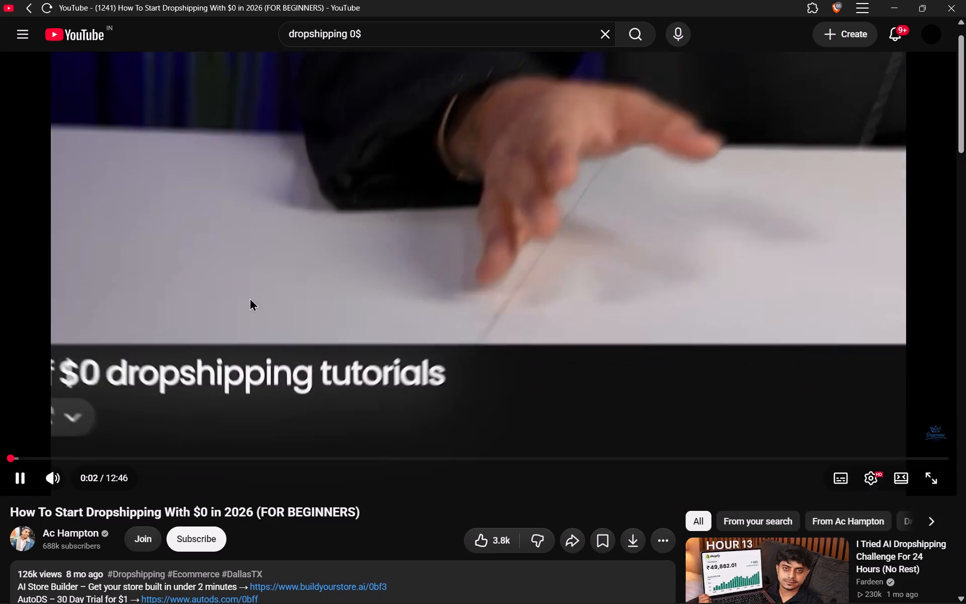
scroll(250, 297, "up", 1)
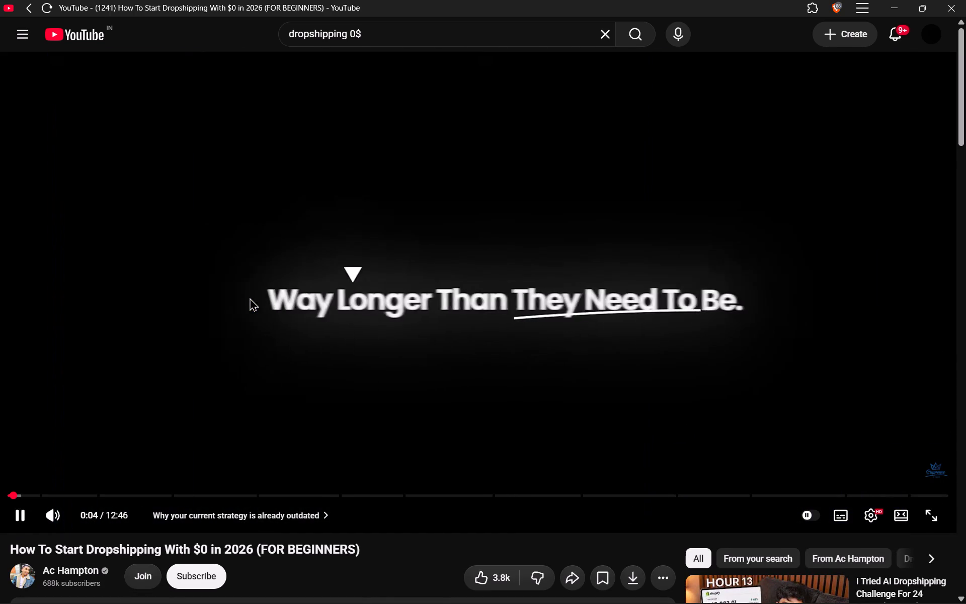
scroll(266, 314, "down", 3)
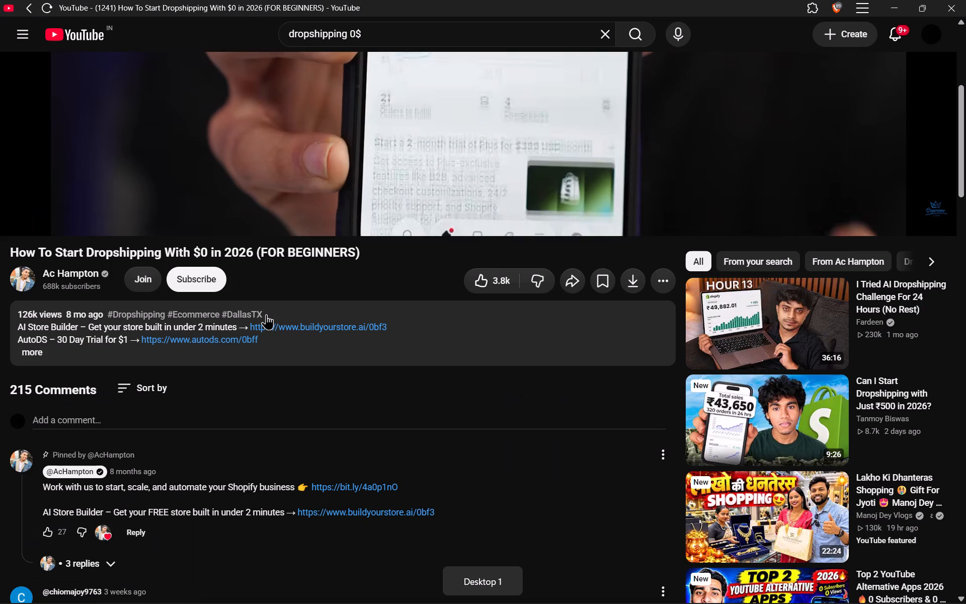
scroll(266, 314, "up", 5)
left_click(380, 216)
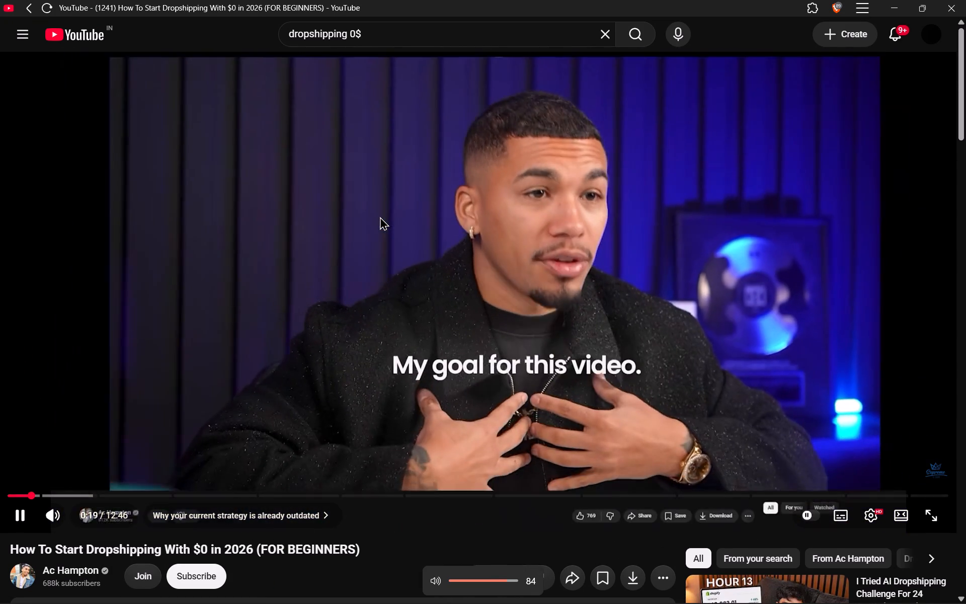
scroll(380, 216, "down", 4)
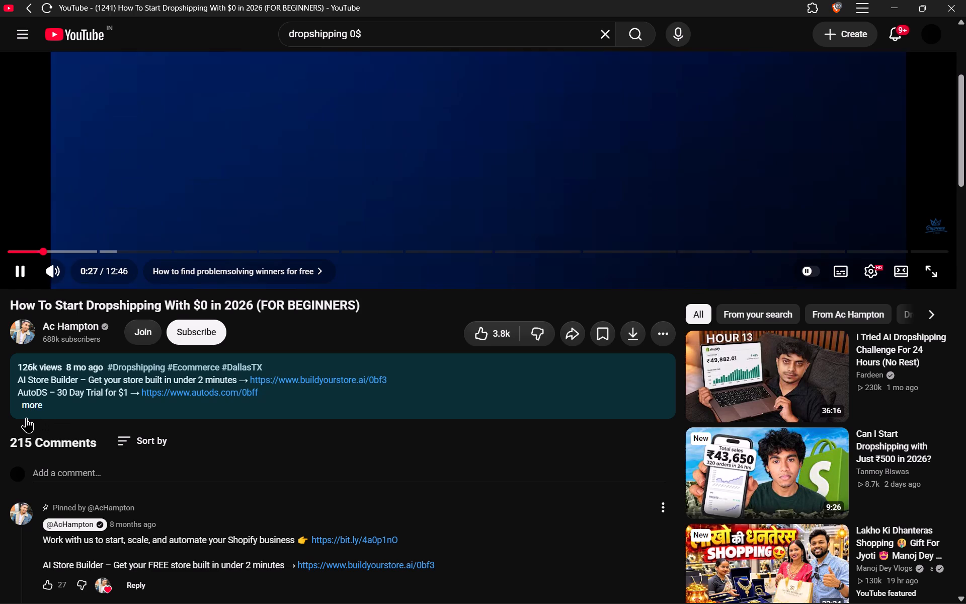
left_click(27, 411)
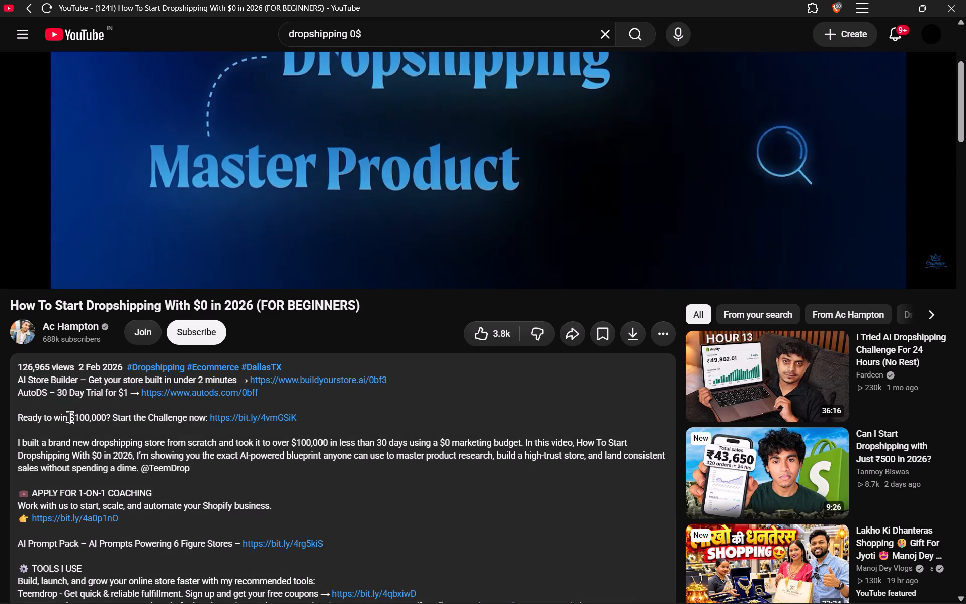
scroll(321, 443, "up", 2)
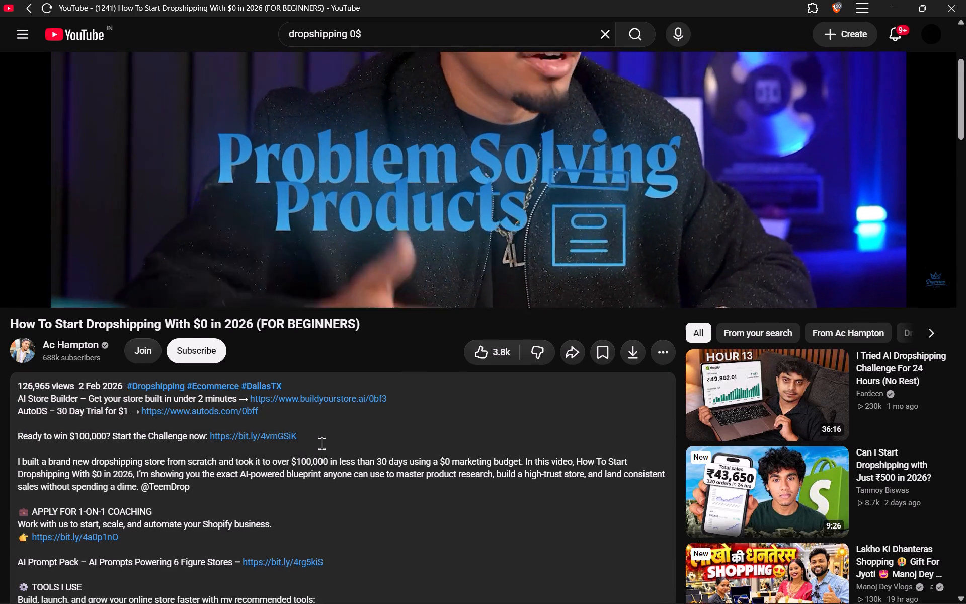
scroll(321, 443, "up", 2)
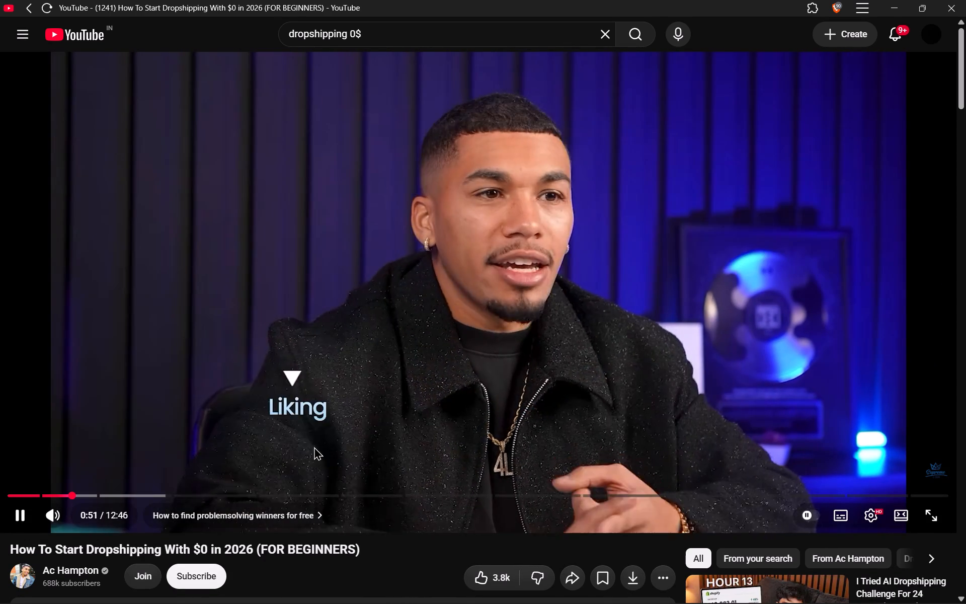
Check the description again and return to the player to watch the video at 2x speed.
scroll(337, 257, "down", 1)
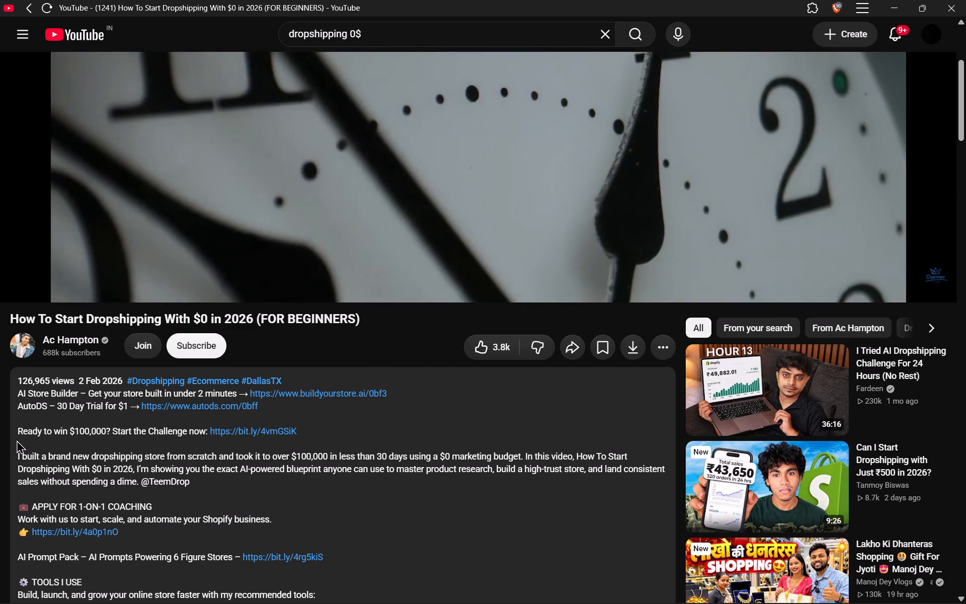
scroll(226, 385, "up", 3)
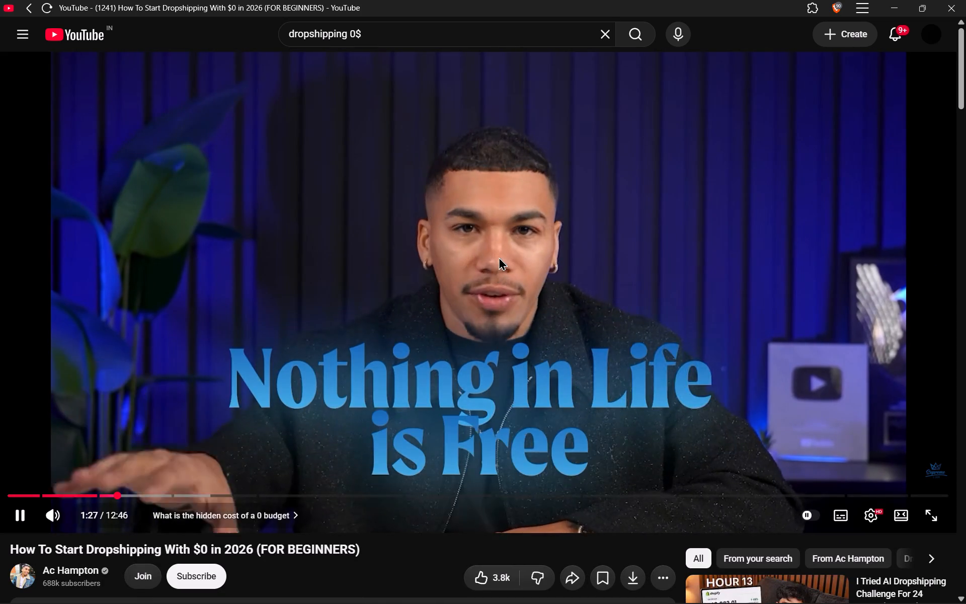
left_click(499, 257)
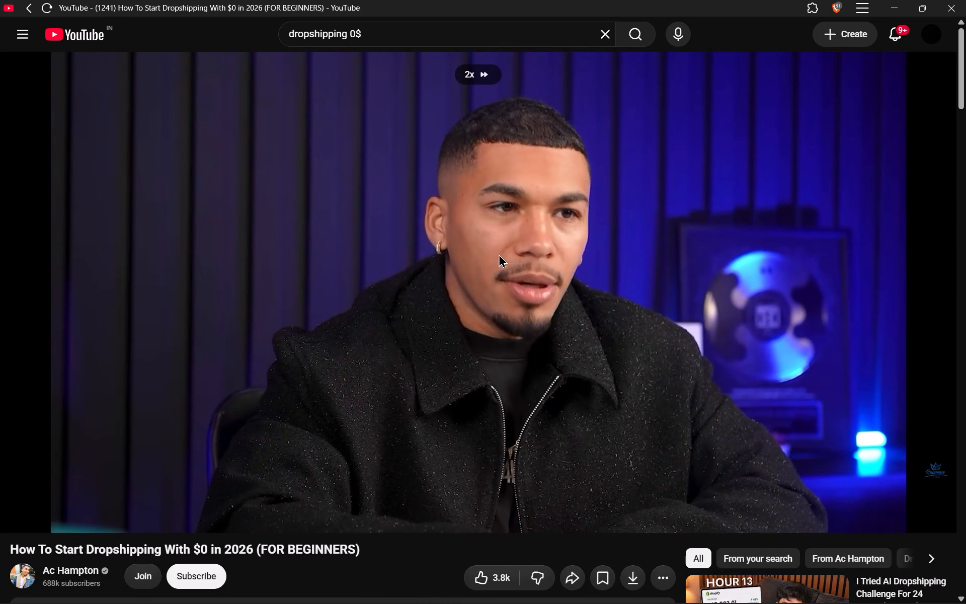
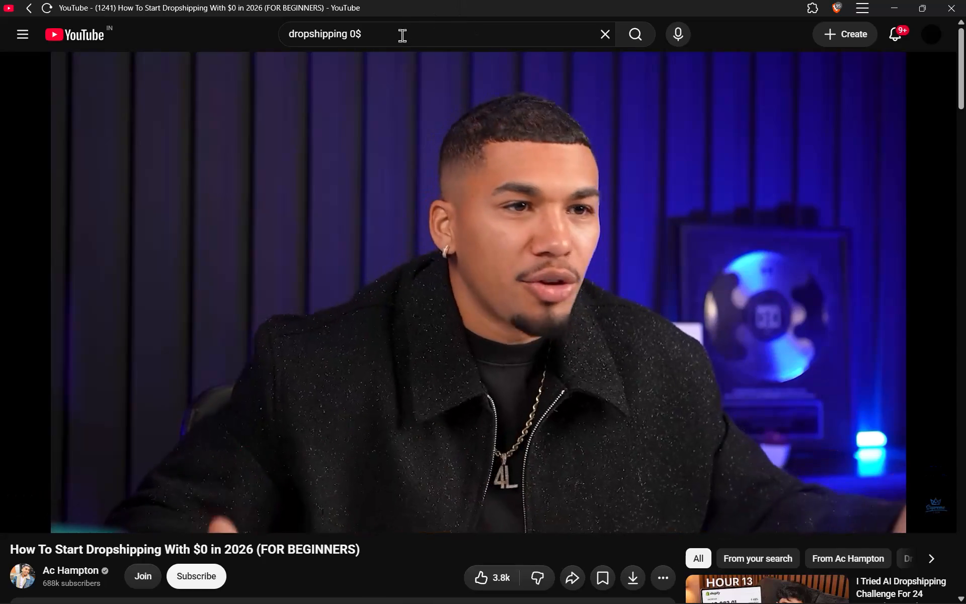
Change the YouTube search to "dropshipping with no money" and run it.
left_click(396, 41)
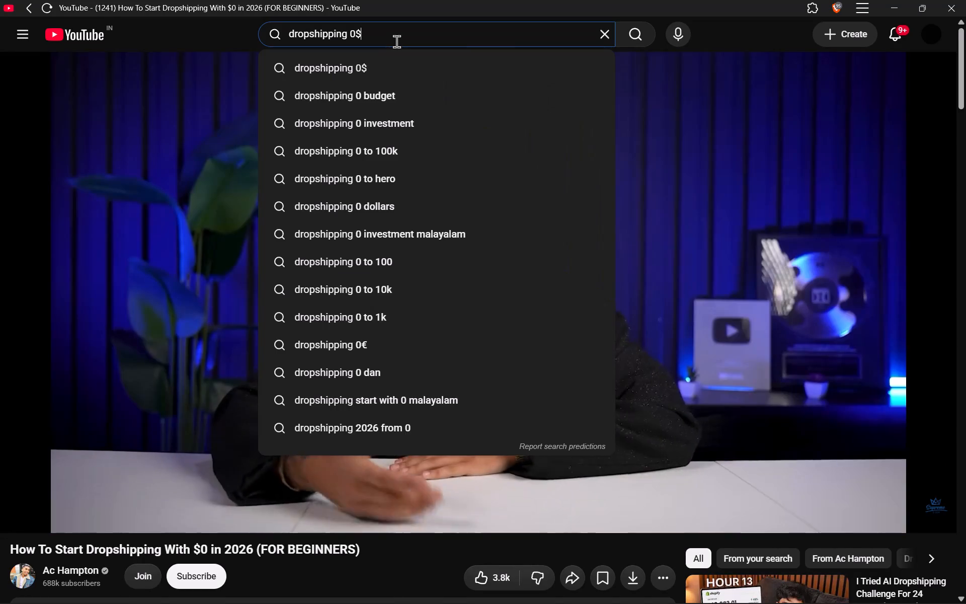
key("BackSpace")
key("BackSpace")
key("BackSpace")
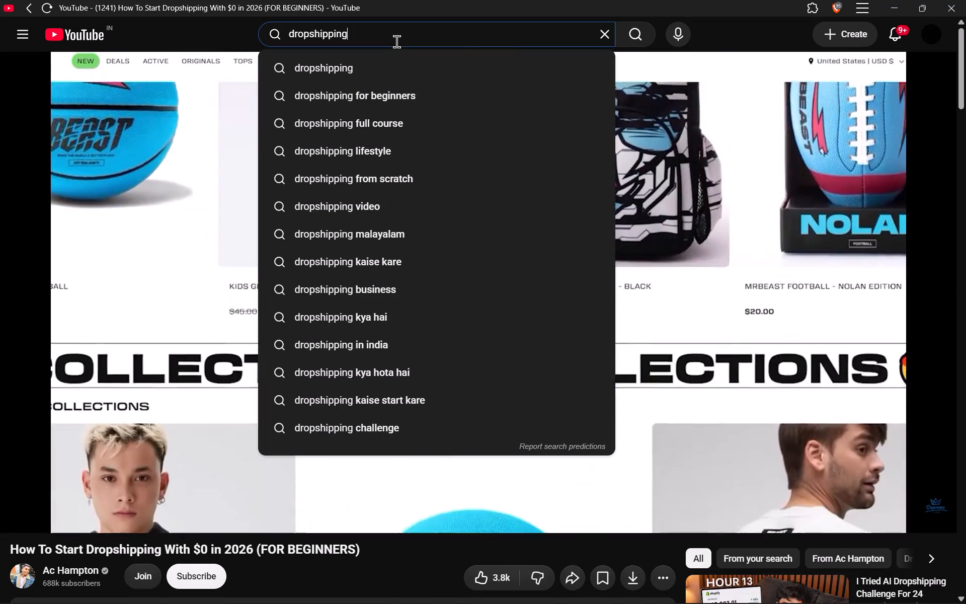
key("space")
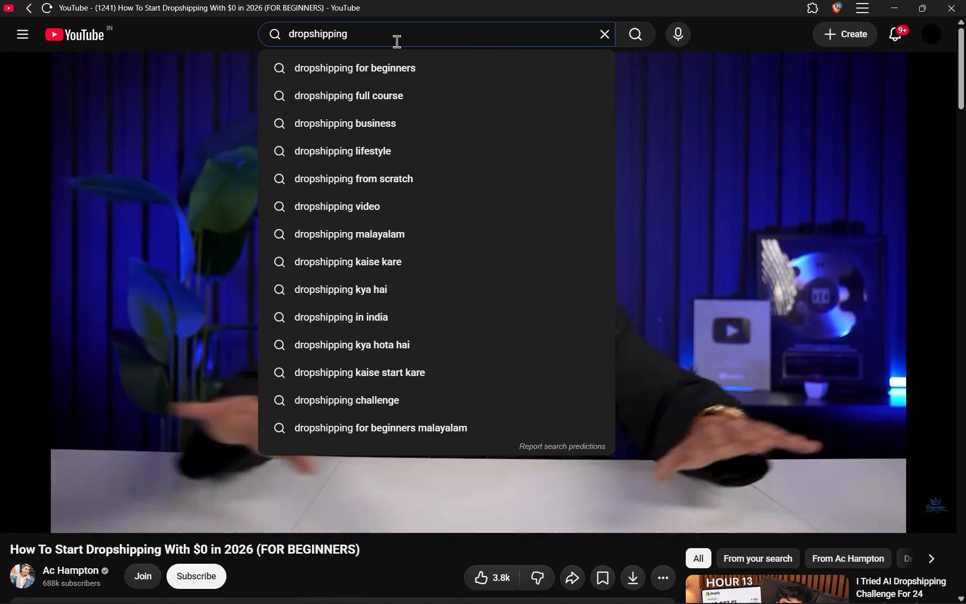
type("wi")
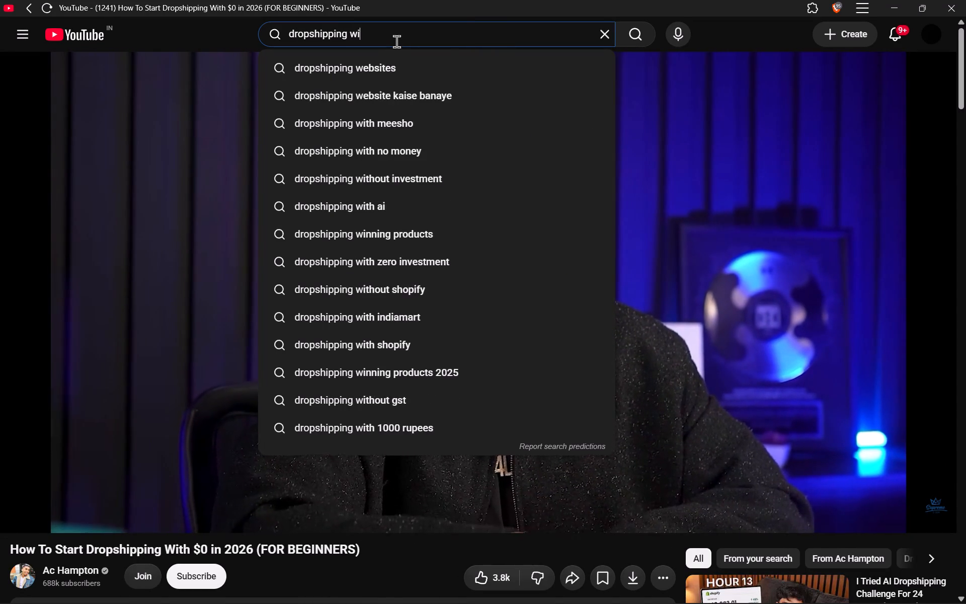
type("th")
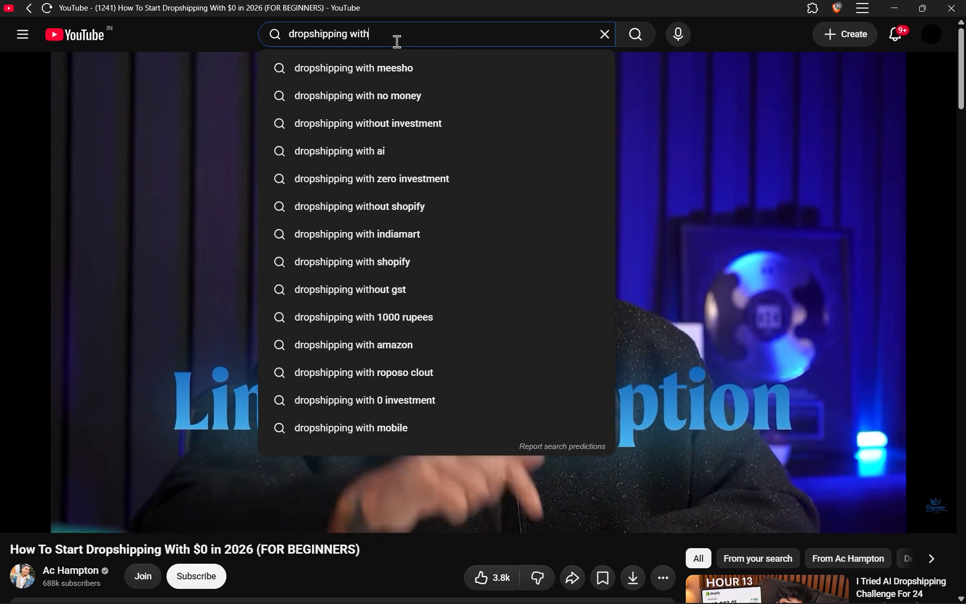
key("space")
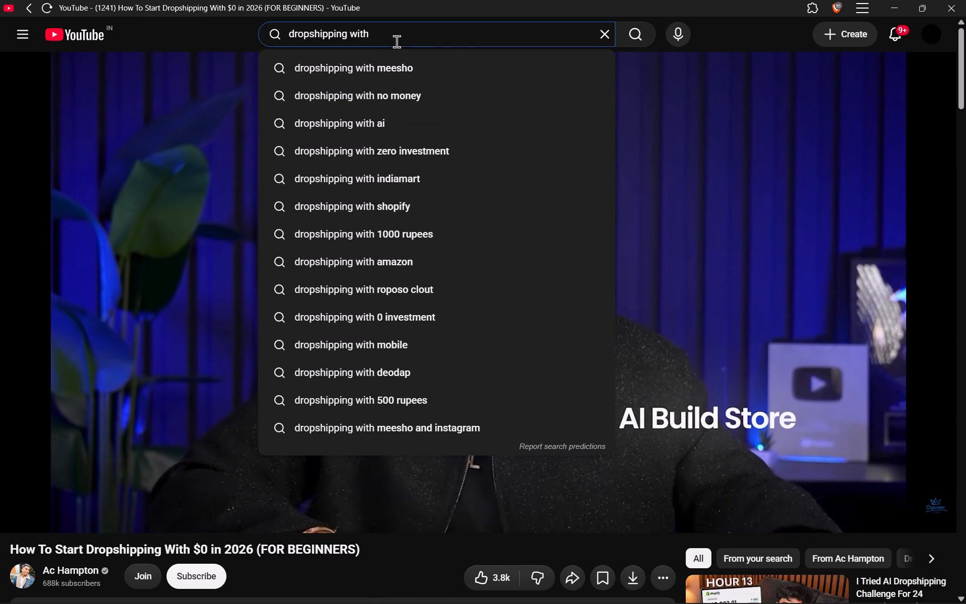
key("Down")
key("Down")
key("Return")
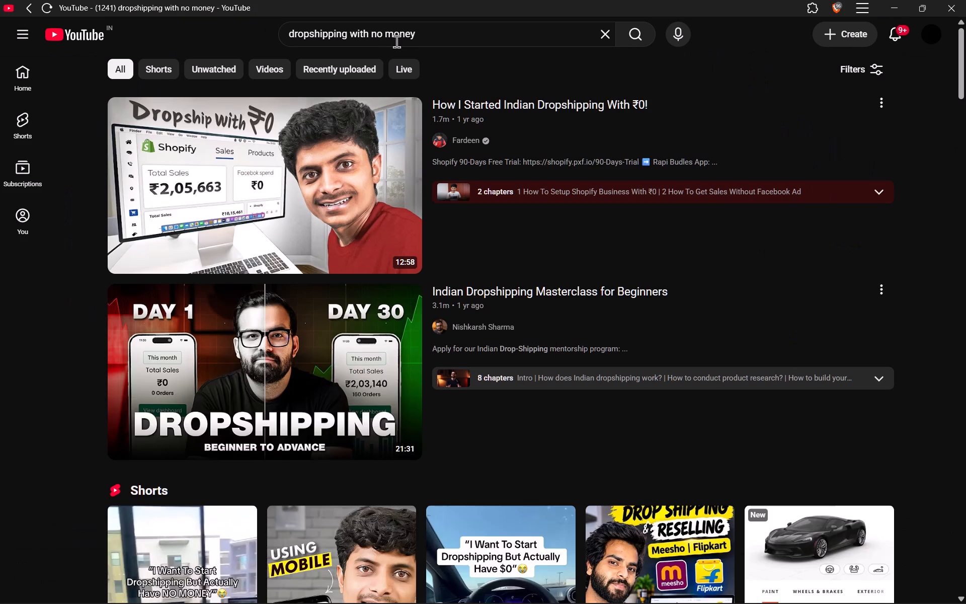
Open Fardeen's video "How I Started Indian Dropshipping With ₹0!" from the search results.
left_click(266, 152)
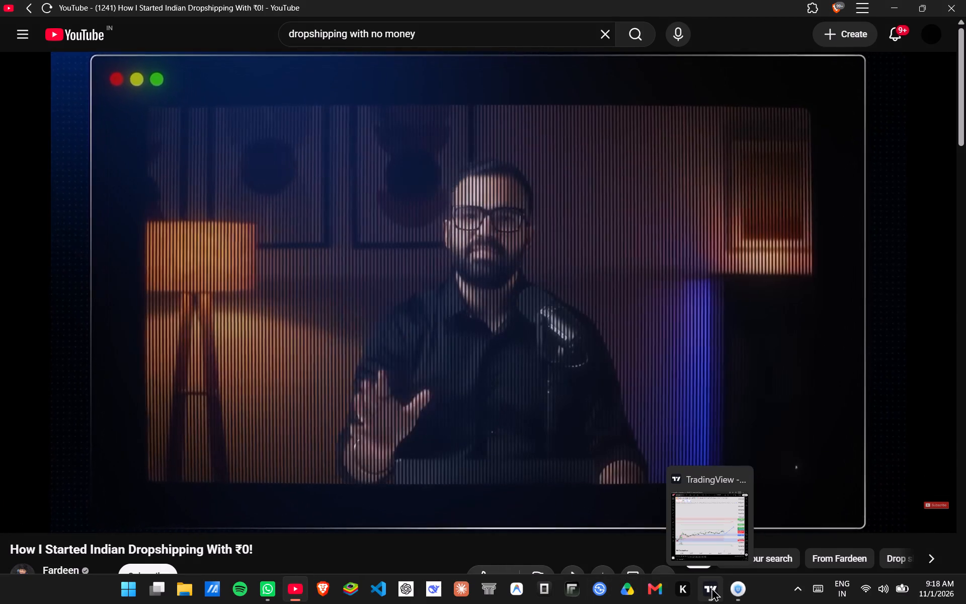
Switch to TradingView, examine the BTCUSD 15-minute chart across a wider time and price range, and minimise its window.
left_click(715, 587)
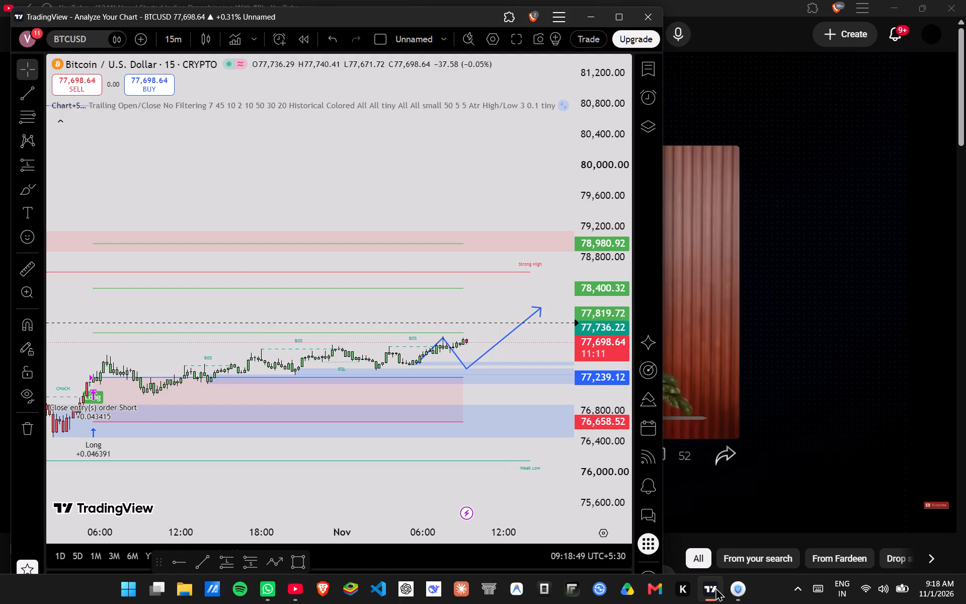
scroll(508, 430, "down", 5)
scroll(600, 474, "up", 5)
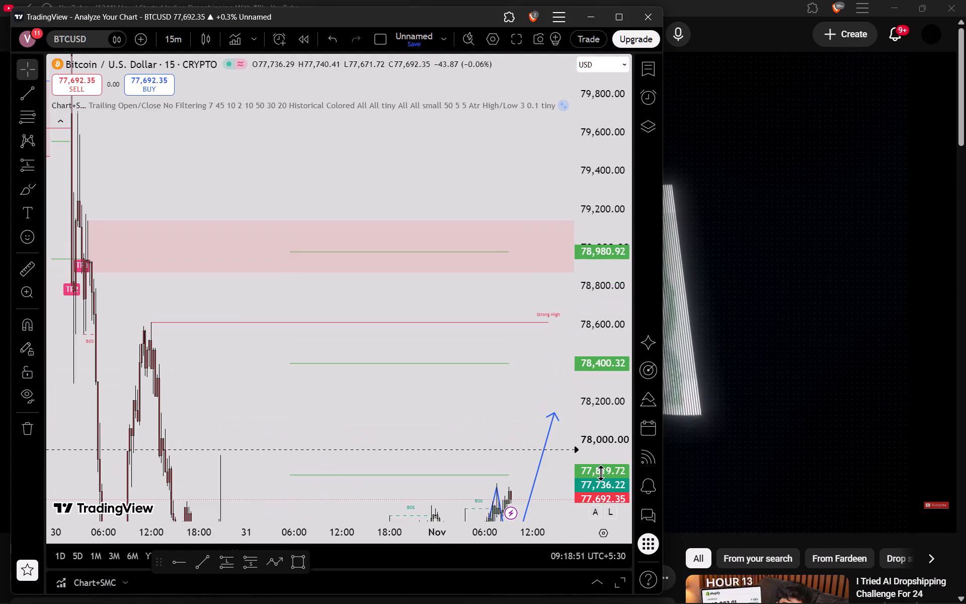
scroll(598, 443, "down", 2)
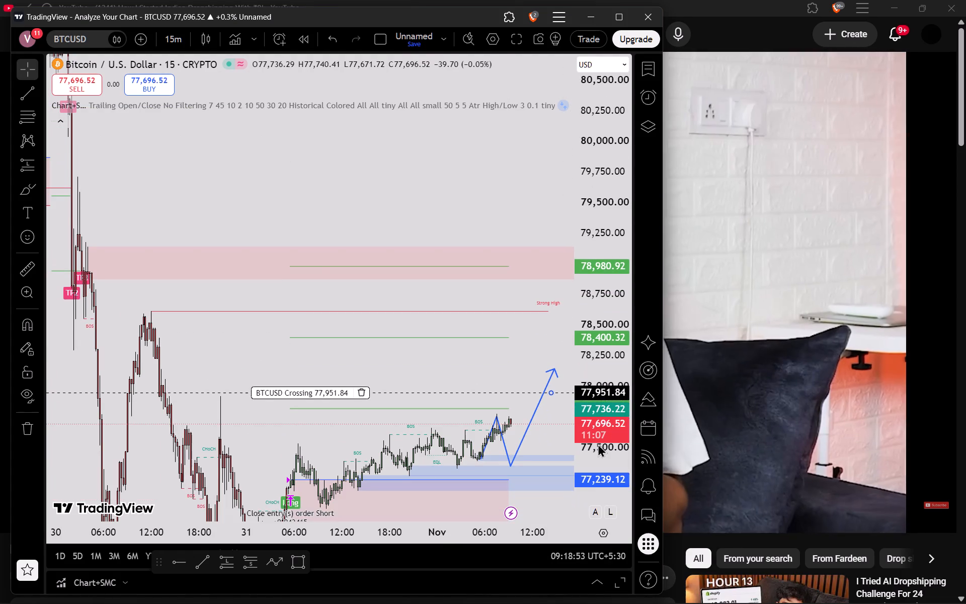
left_click(588, 16)
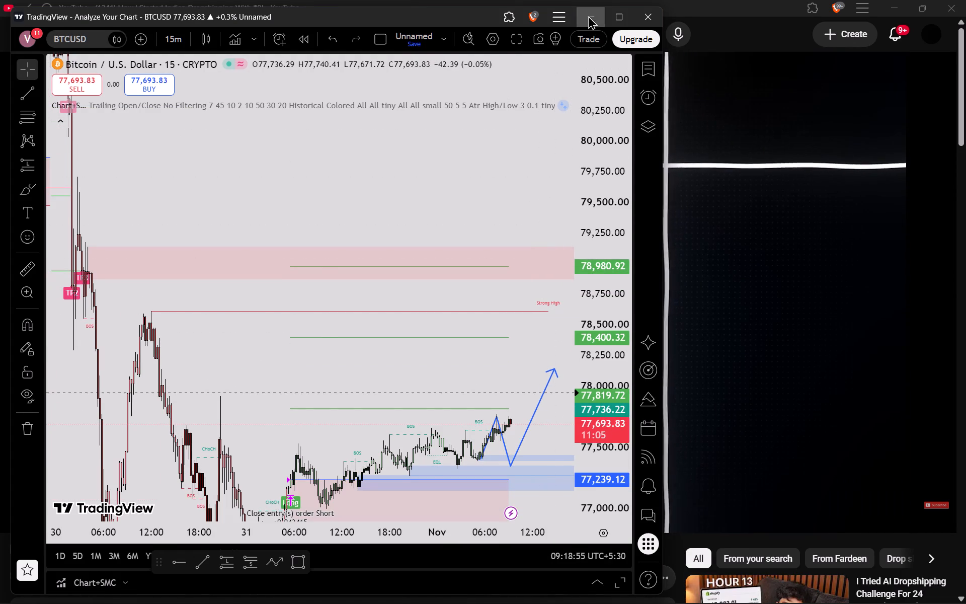
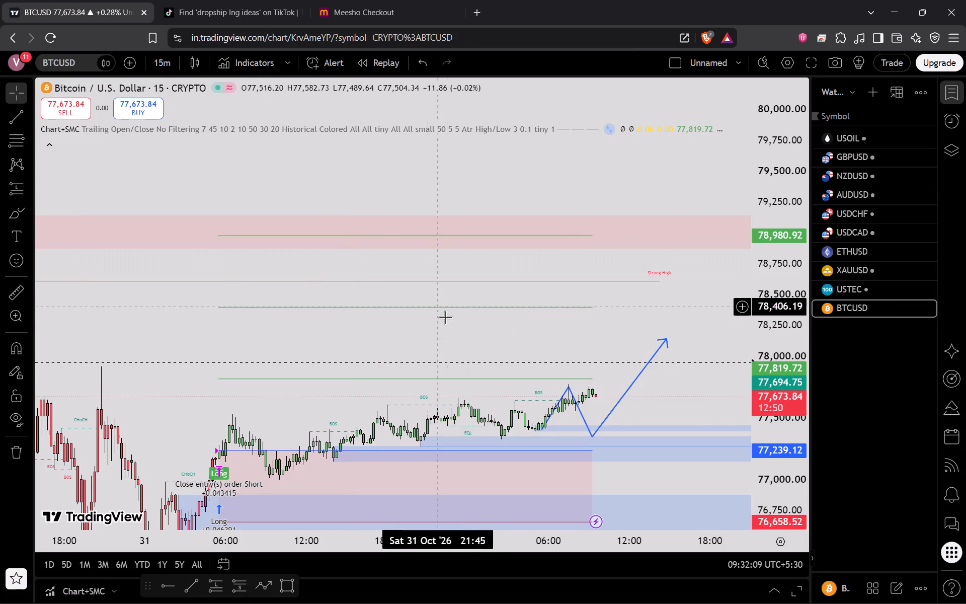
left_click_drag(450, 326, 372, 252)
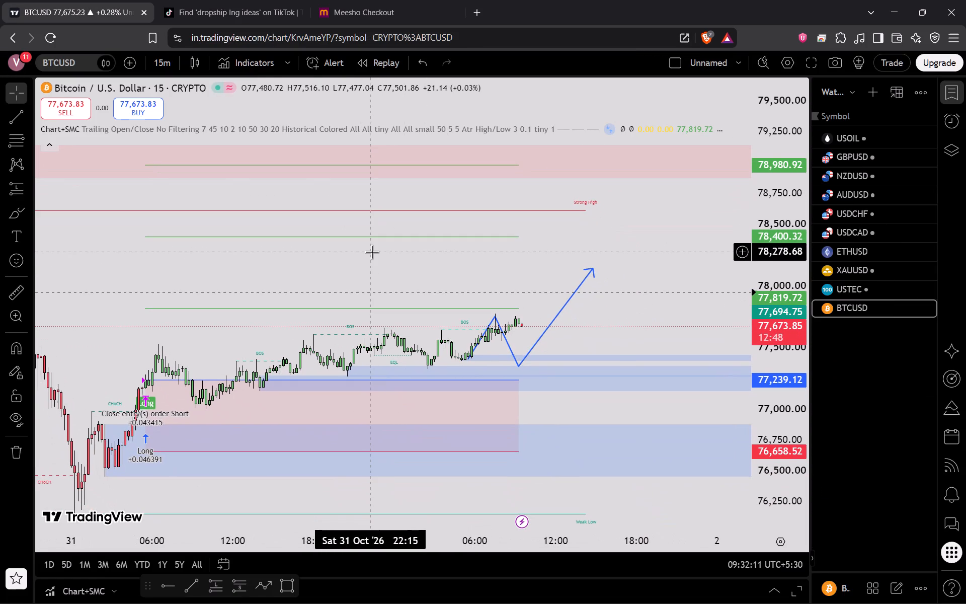
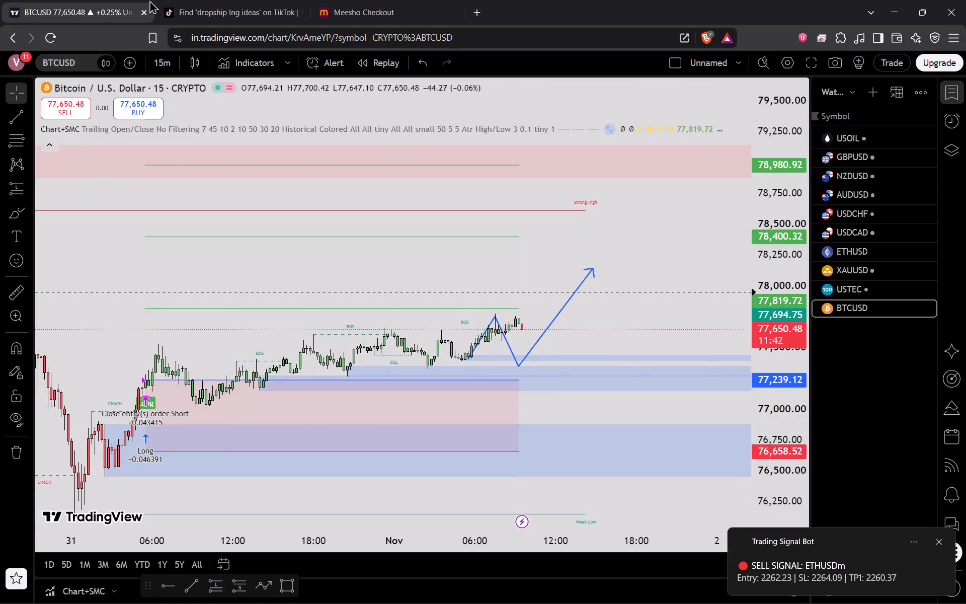
Switch the chart to ETHUSD and set its interval to 5 minutes.
left_click(842, 246)
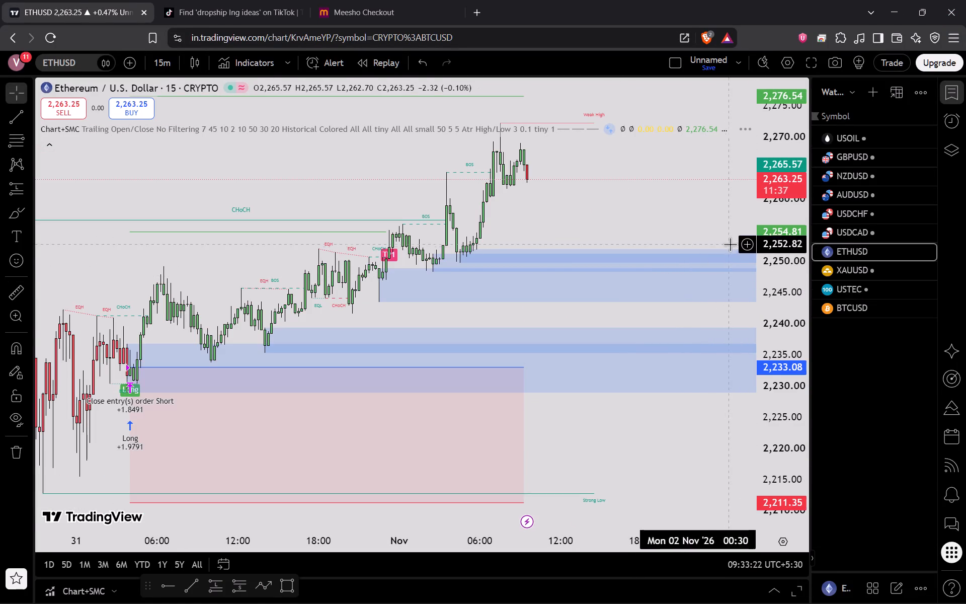
scroll(767, 266, "down", 2)
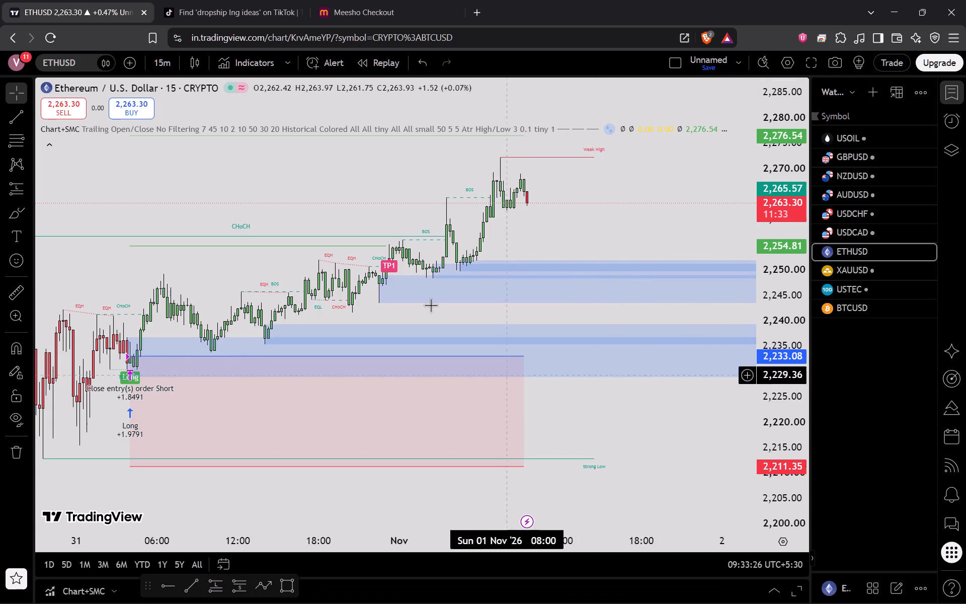
left_click(157, 63)
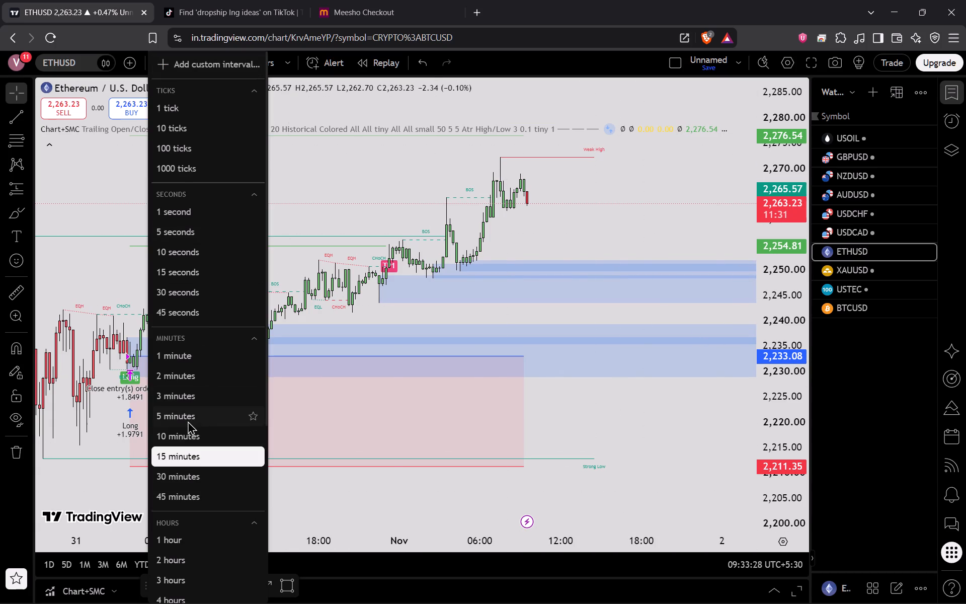
left_click(193, 418)
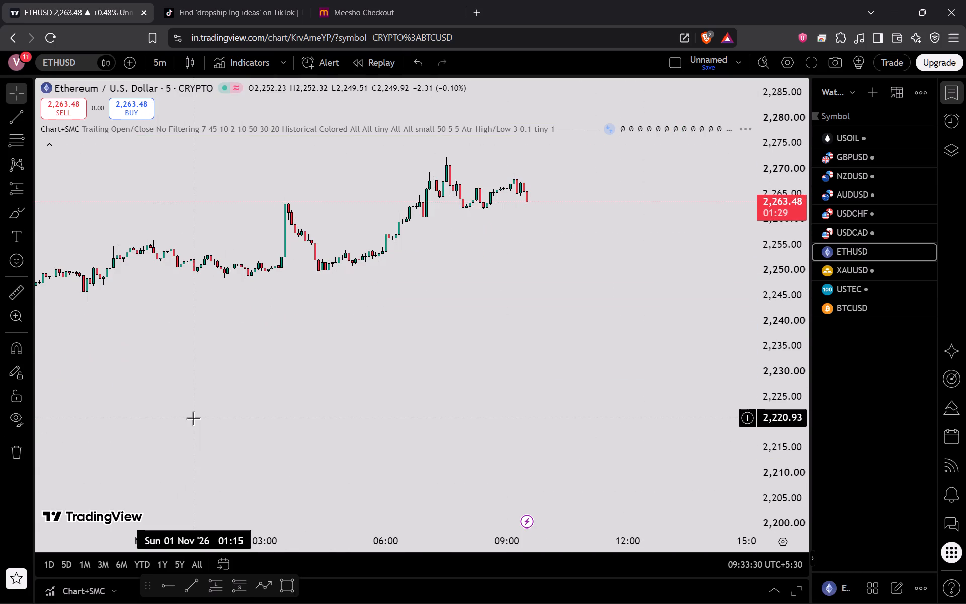
Examine the recent price action and Chart+SMC signals on the 5-minute ETHUSD chart.
scroll(507, 332, "down", 5)
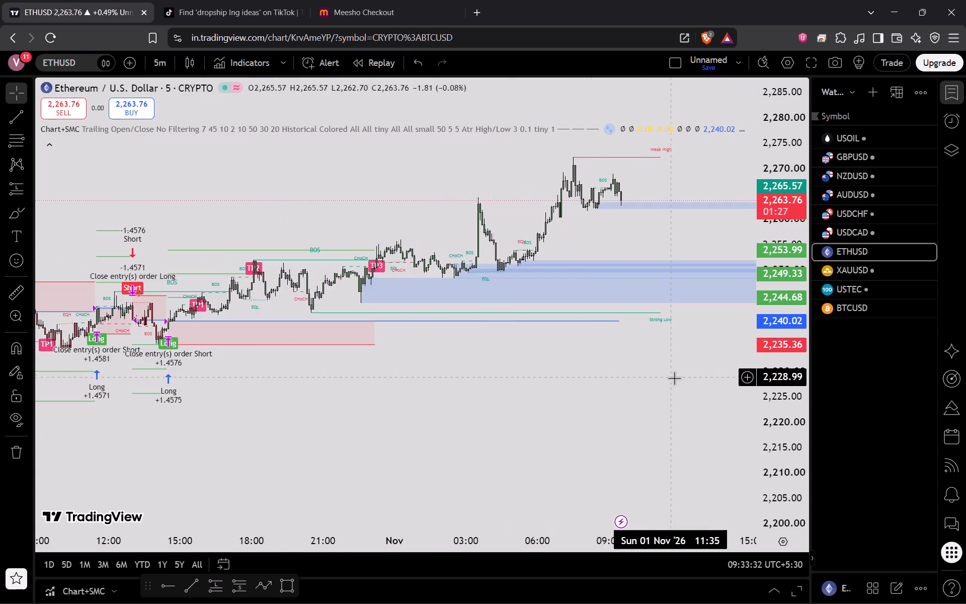
scroll(674, 378, "down", 2)
left_click_drag(643, 401, 558, 504)
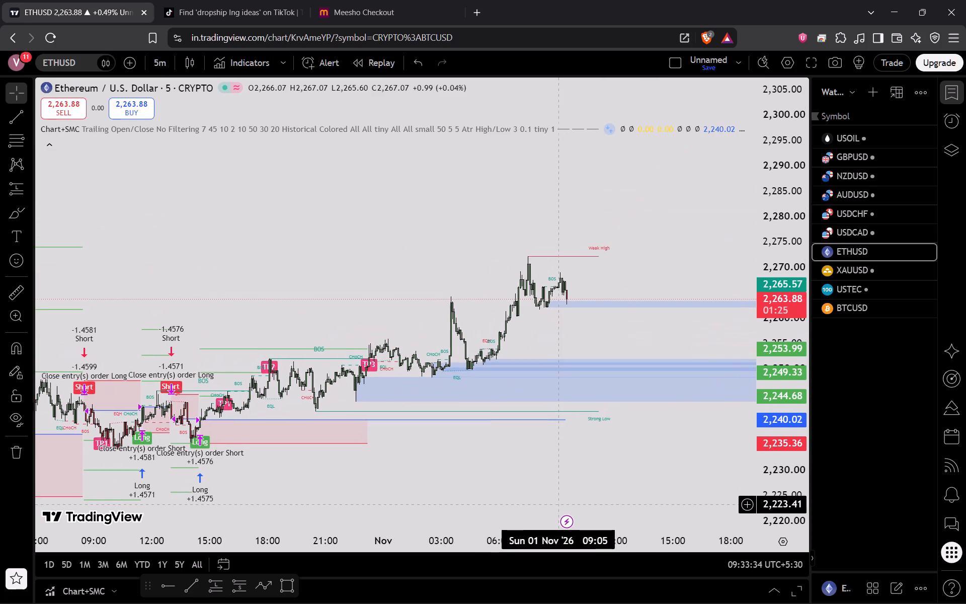
left_click_drag(558, 504, 558, 505)
left_click_drag(634, 473, 611, 424)
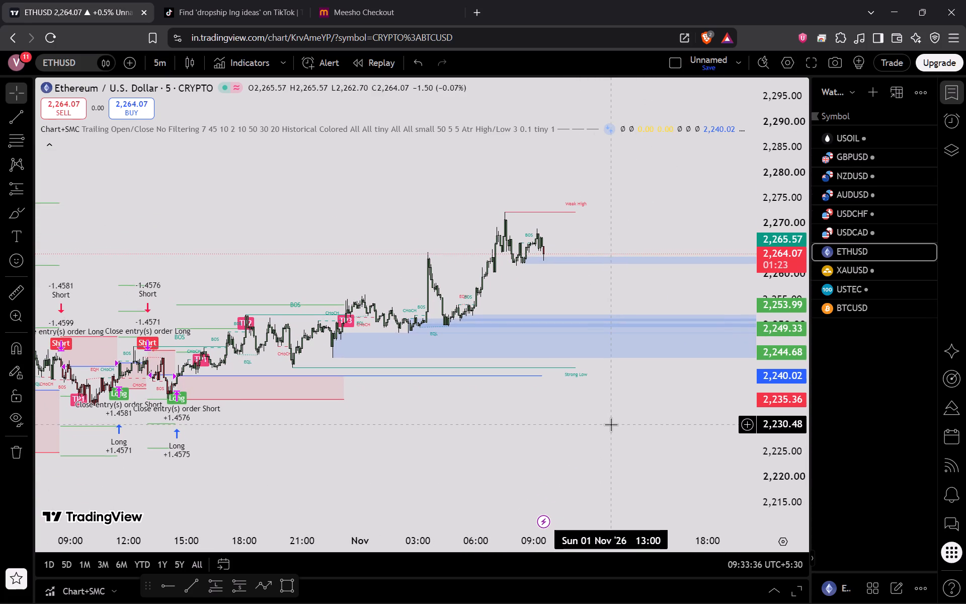
scroll(792, 468, "up", 1)
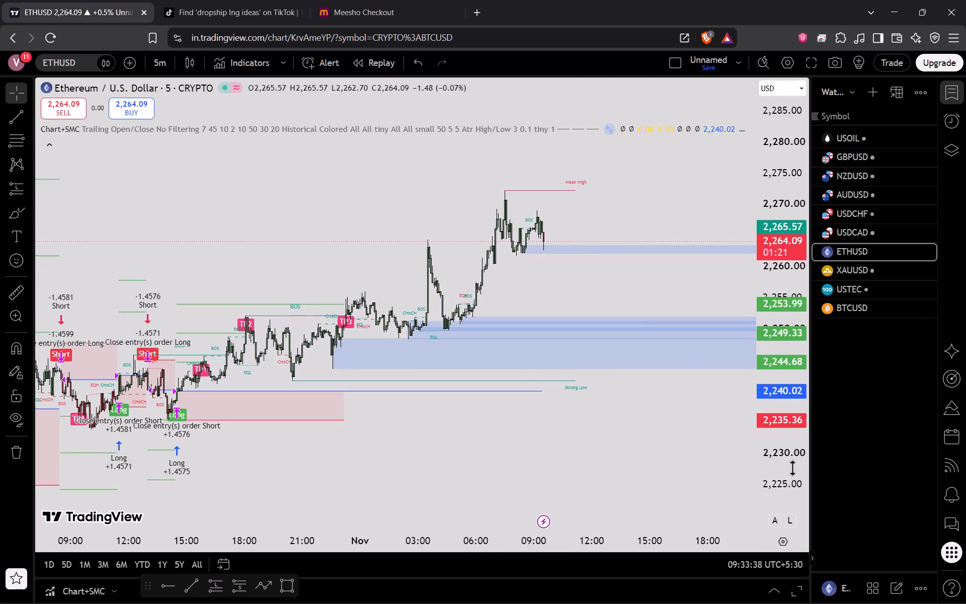
scroll(782, 470, "up", 1)
scroll(777, 472, "down", 1)
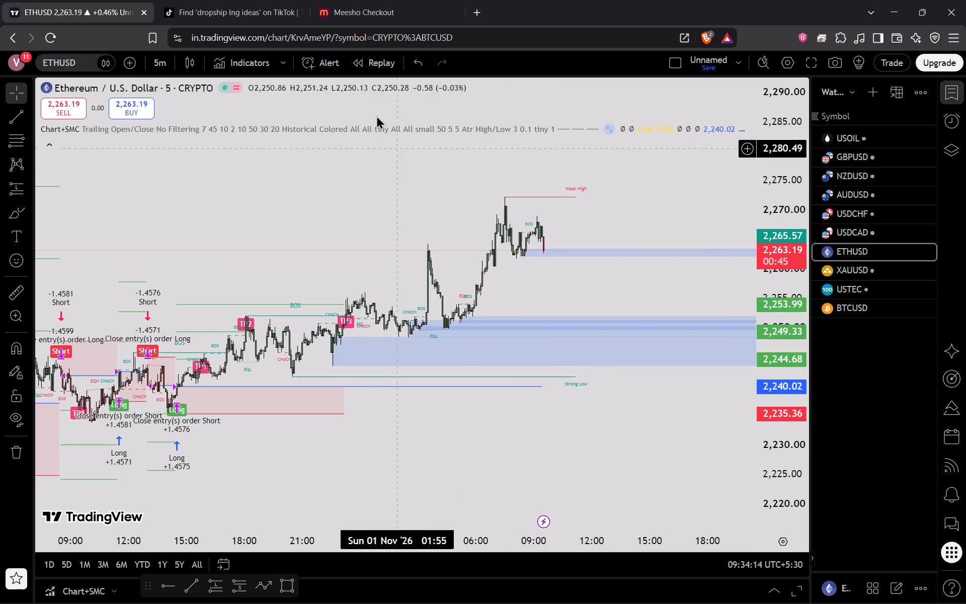
Return to the BTCUSD chart and view its 5-minute price action together with the full projected-path arrow.
left_click(862, 308)
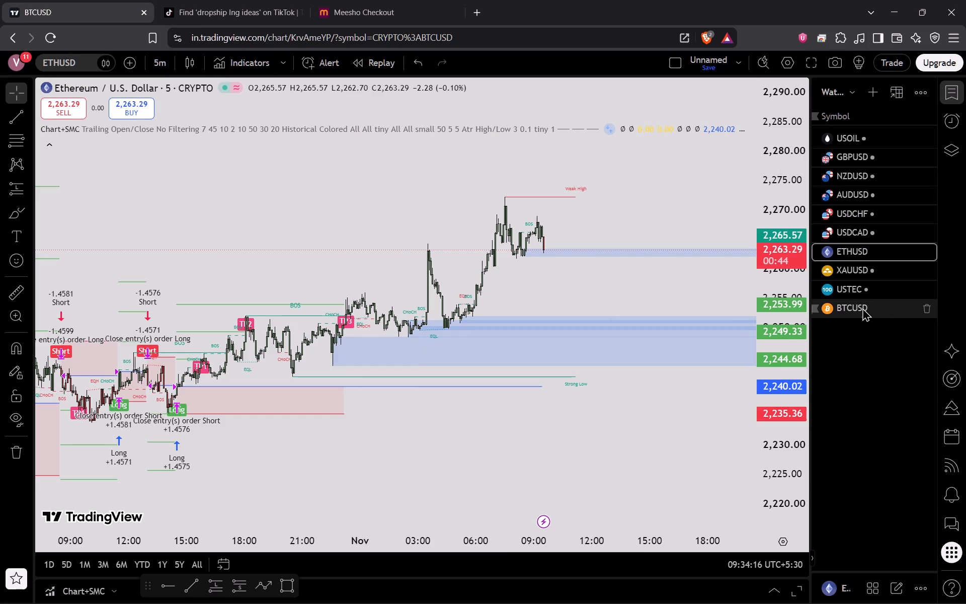
left_click_drag(625, 200, 622, 333)
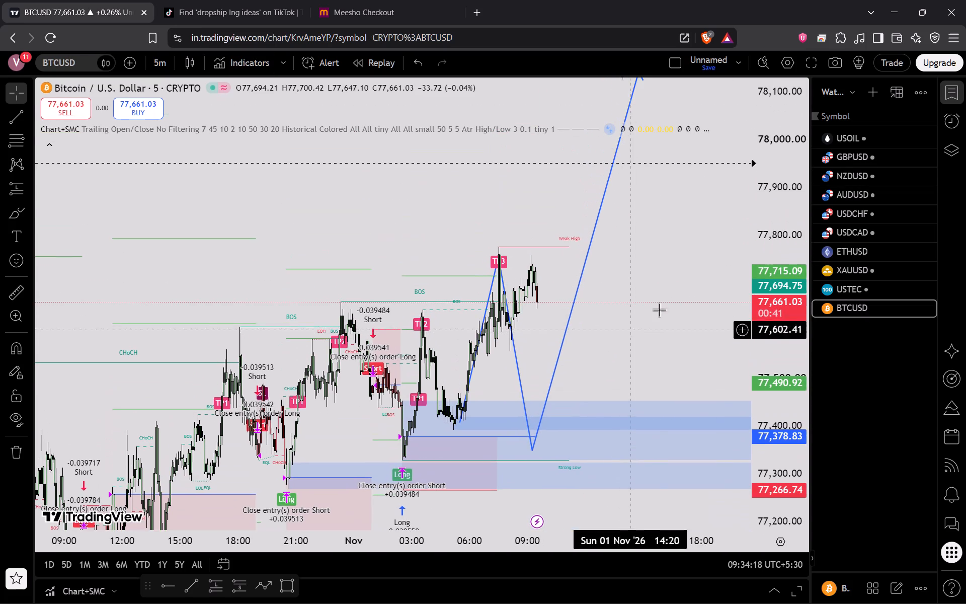
left_click_drag(775, 248, 803, 443)
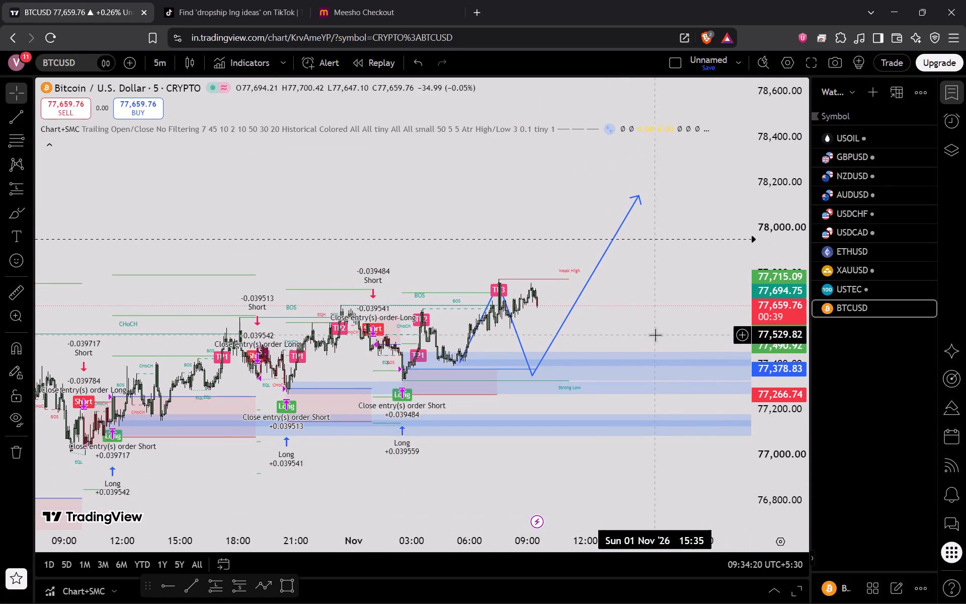
scroll(655, 335, "up", 3)
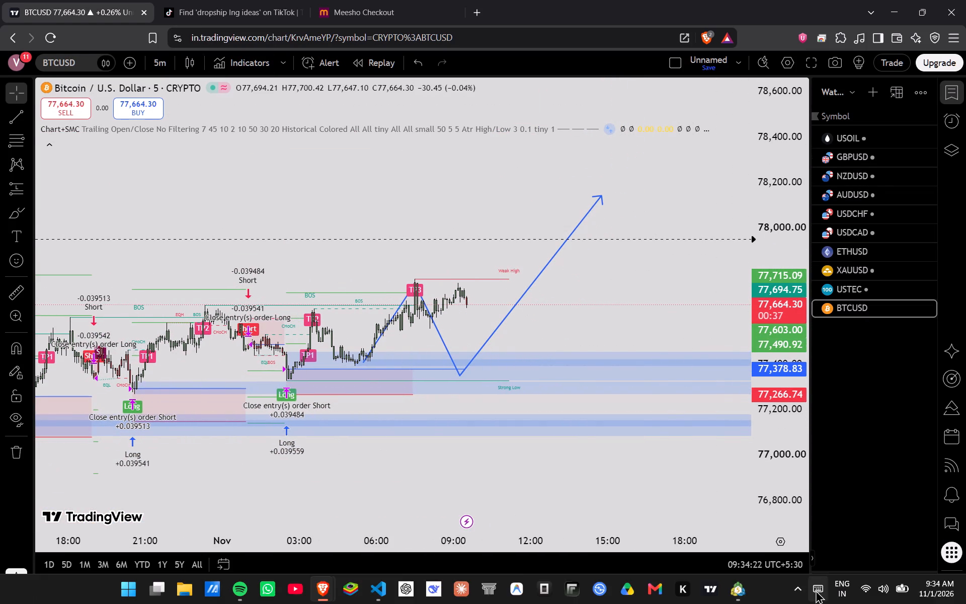
Review the Chart+SMC strategy report for BTCUSD, from key stats through trades analysis, and collapse it.
left_click(773, 592)
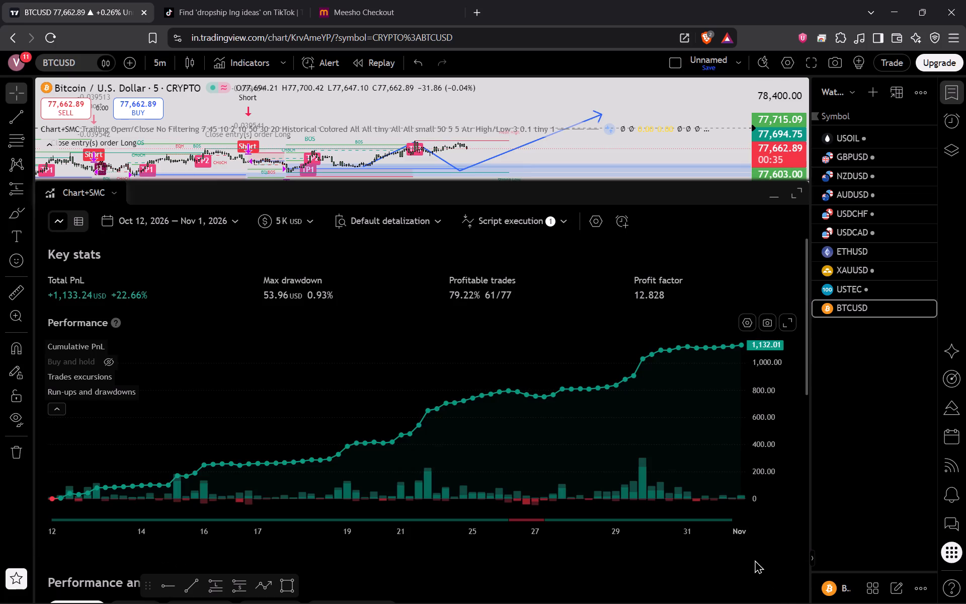
scroll(360, 422, "down", 1)
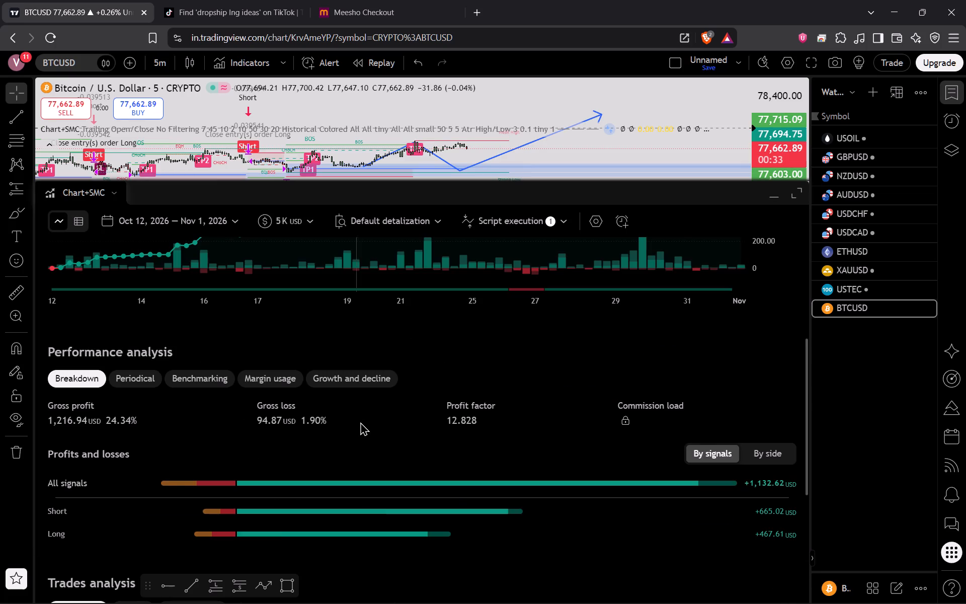
scroll(360, 422, "down", 3)
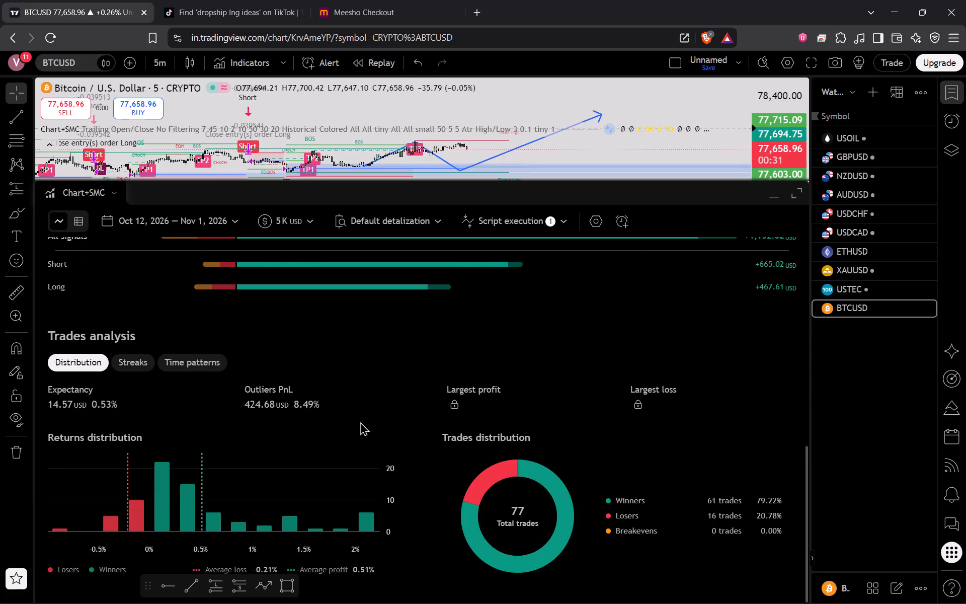
scroll(360, 422, "down", 1)
scroll(360, 422, "up", 4)
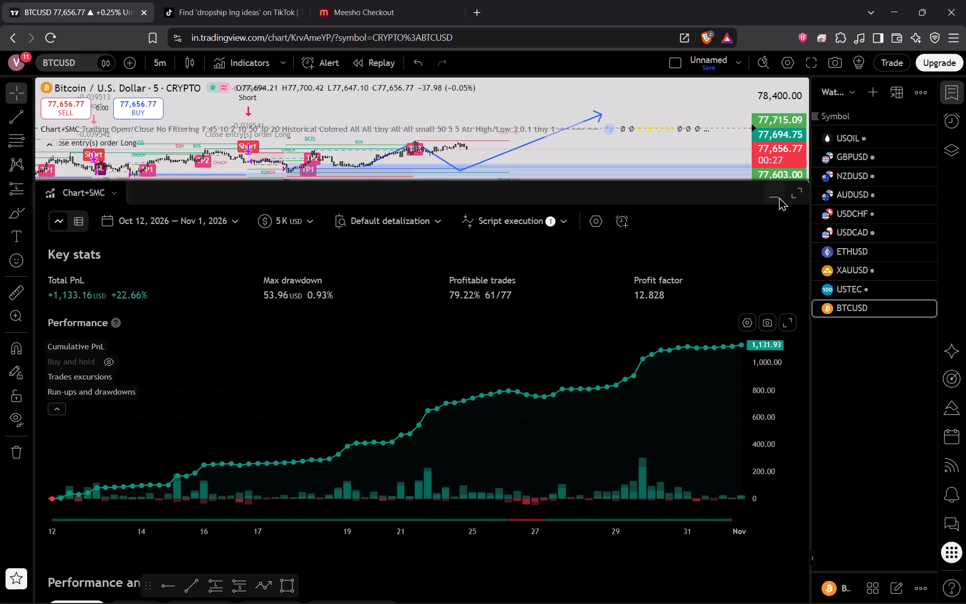
left_click_drag(779, 197, 778, 201)
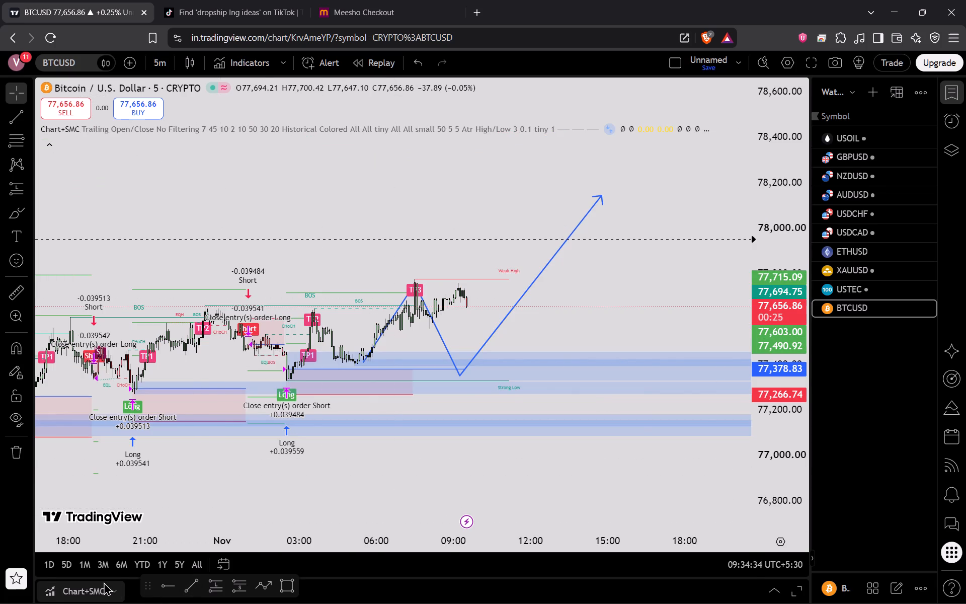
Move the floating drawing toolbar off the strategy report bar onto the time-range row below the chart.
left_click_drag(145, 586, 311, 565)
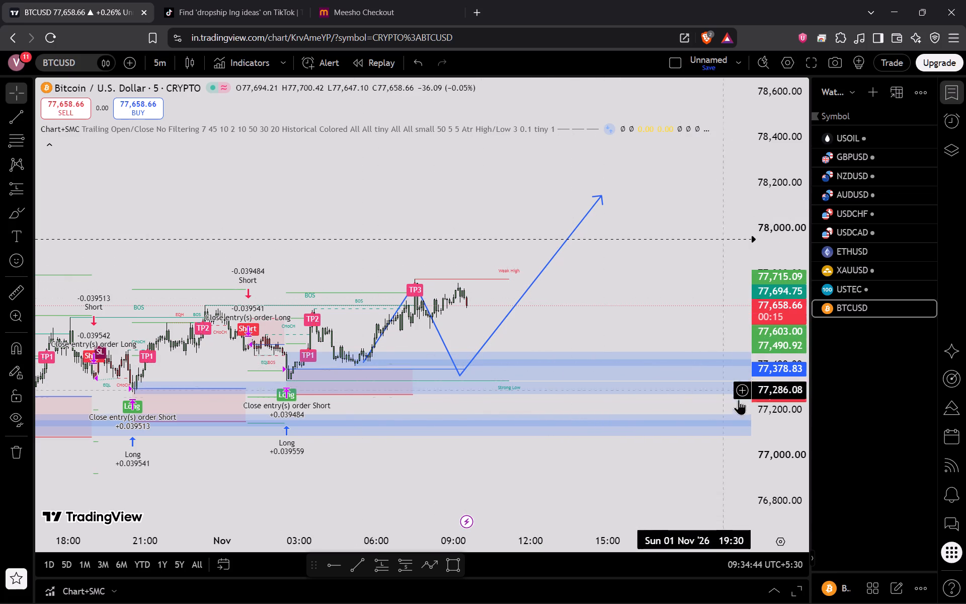
Briefly check the Chart+SMC key stats and performance curve again, leaving the report collapsed.
left_click_drag(782, 437, 778, 366)
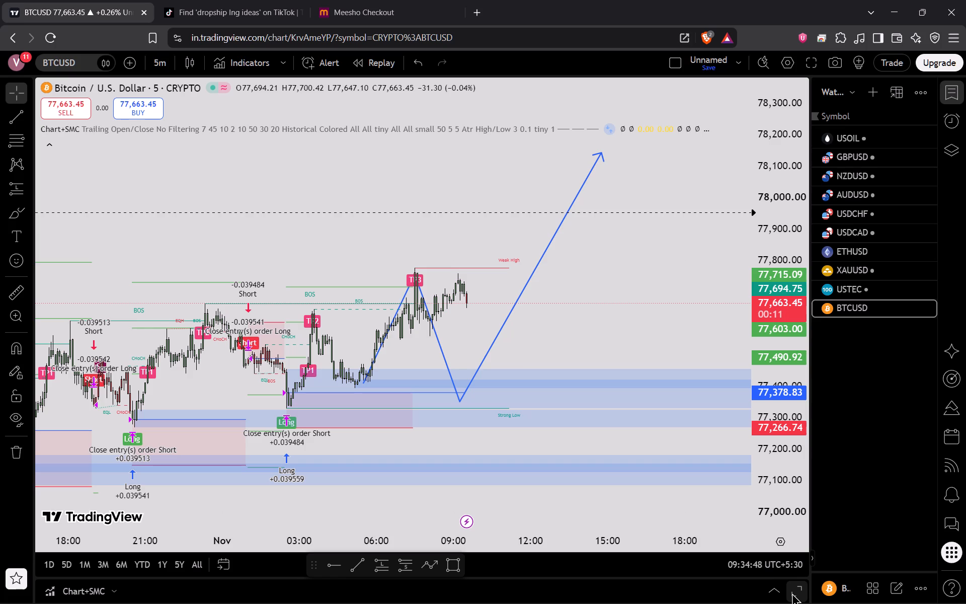
left_click(774, 591)
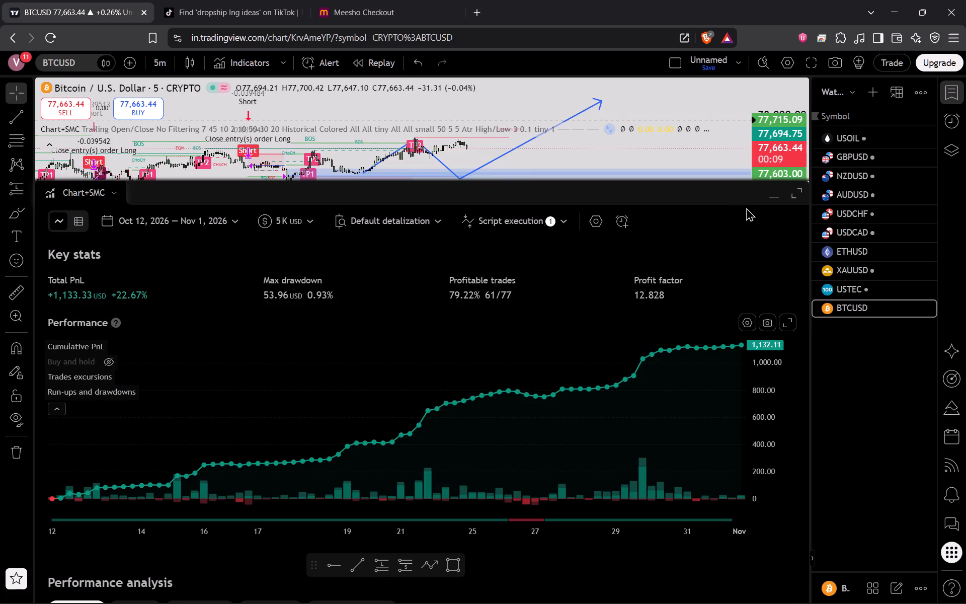
left_click(768, 200)
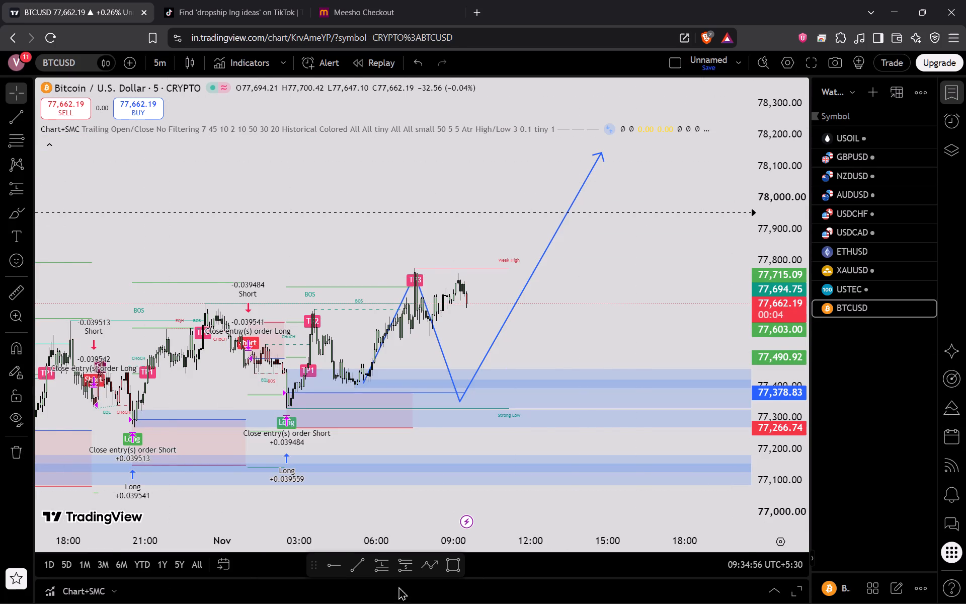
Move the floating drawing toolbar up onto the lower edge of the chart, clear of the time-range row.
left_click_drag(312, 569, 339, 539)
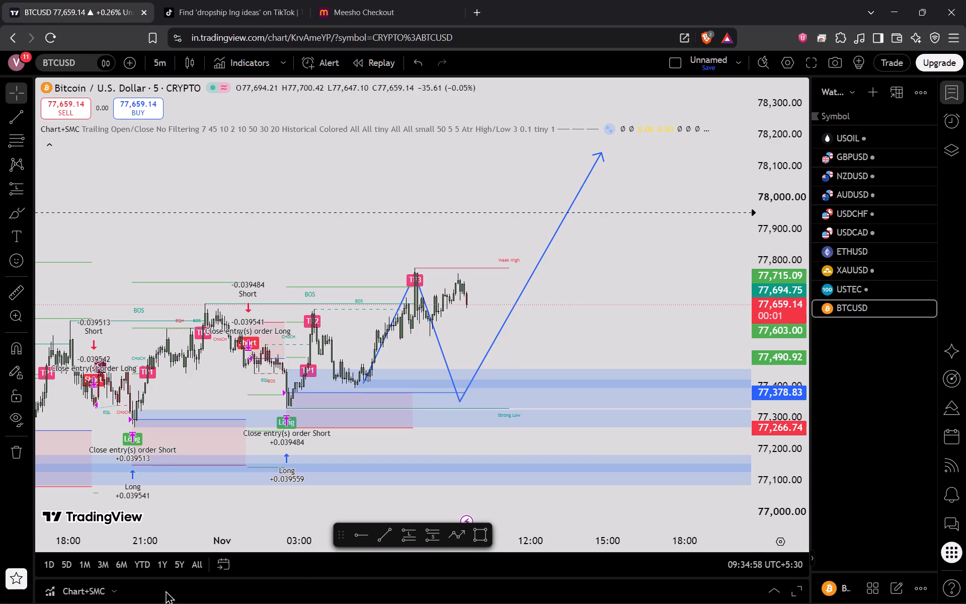
left_click(164, 590)
left_click(160, 590)
right_click(165, 585)
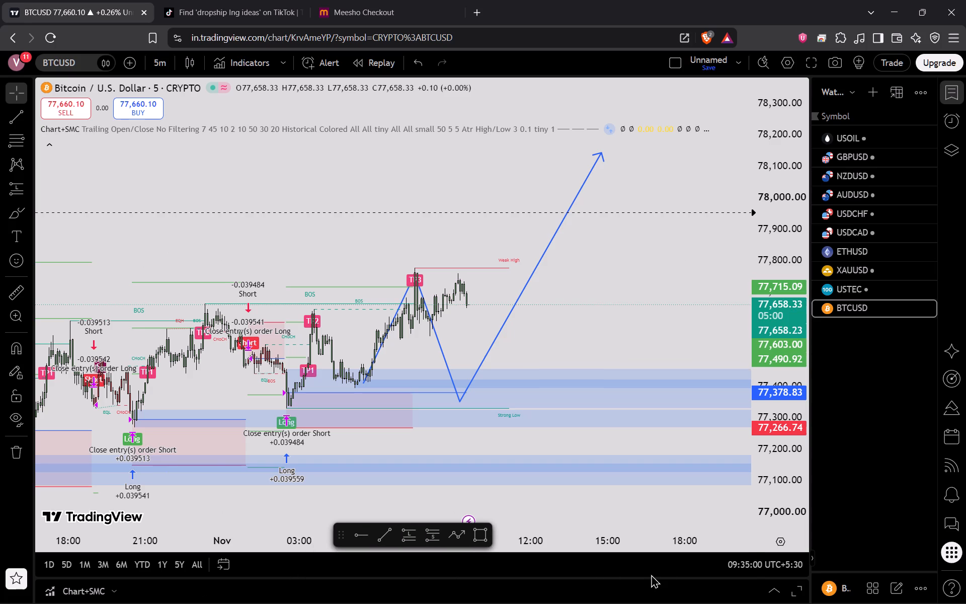
View the Chart+SMC strategy report maximized, and collapse it to return to the BTCUSD chart.
left_click(803, 589)
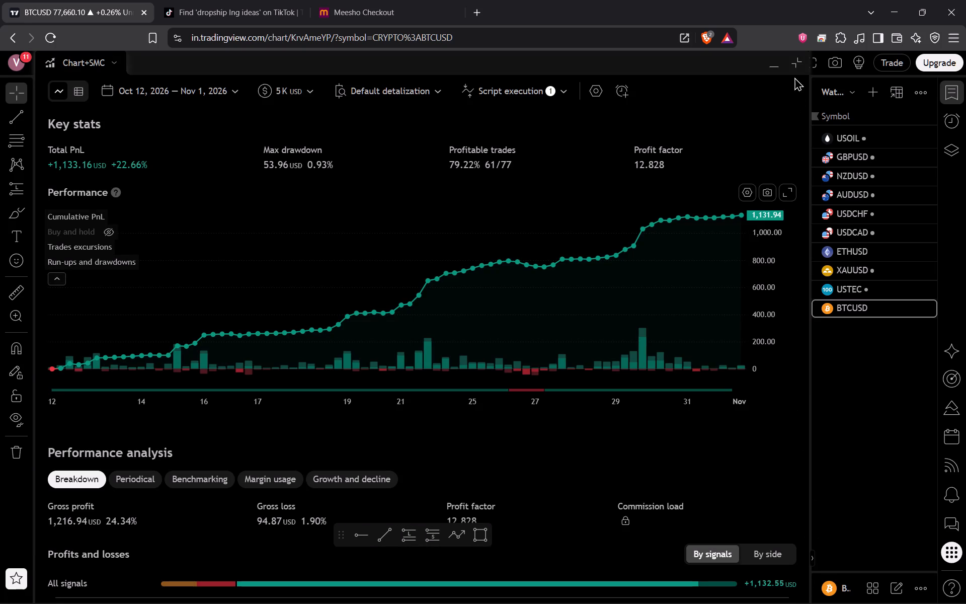
left_click(800, 63)
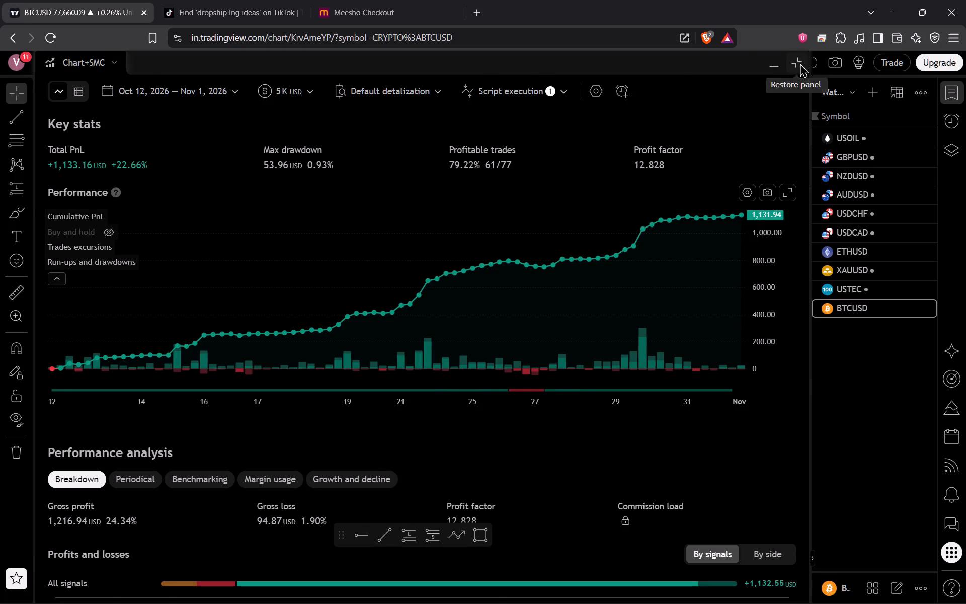
left_click(778, 204)
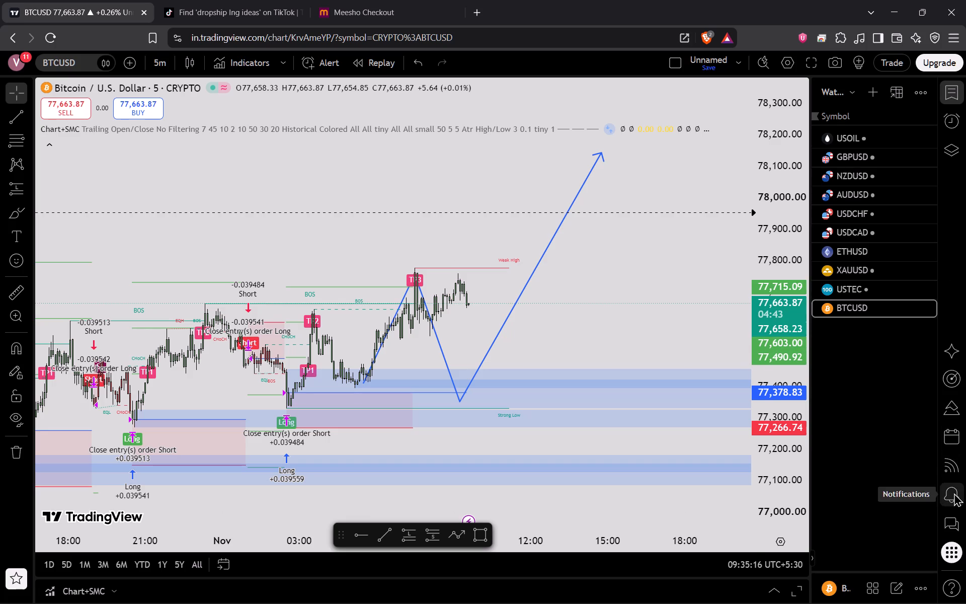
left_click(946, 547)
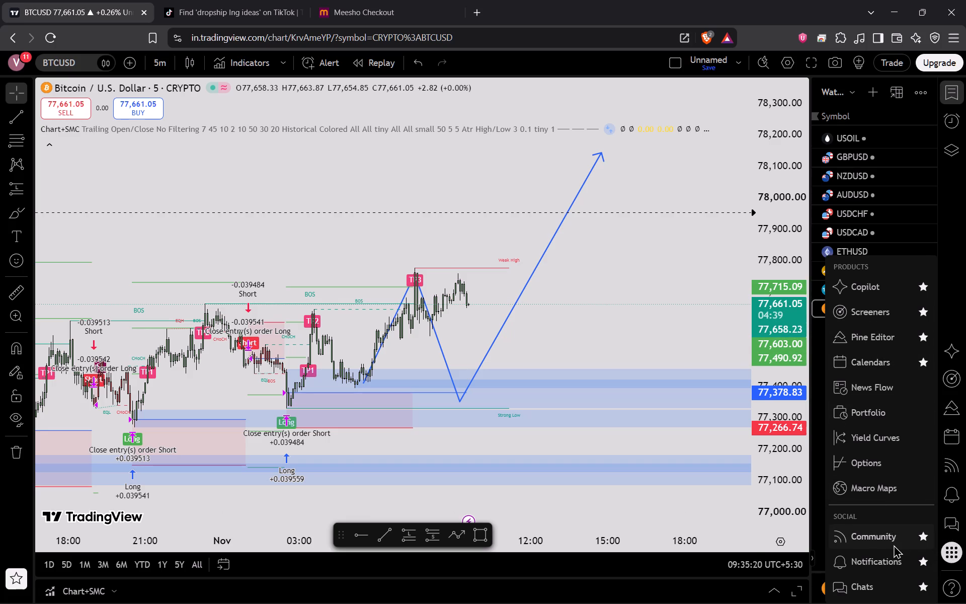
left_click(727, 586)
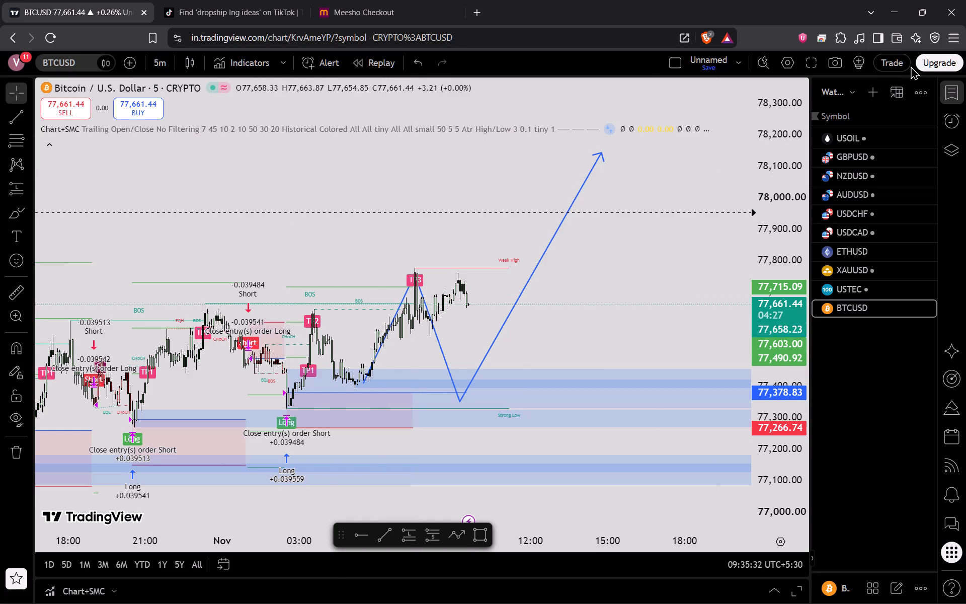
Open the broker selection for trading, show all brokers, and look through the full list to its end.
left_click(892, 69)
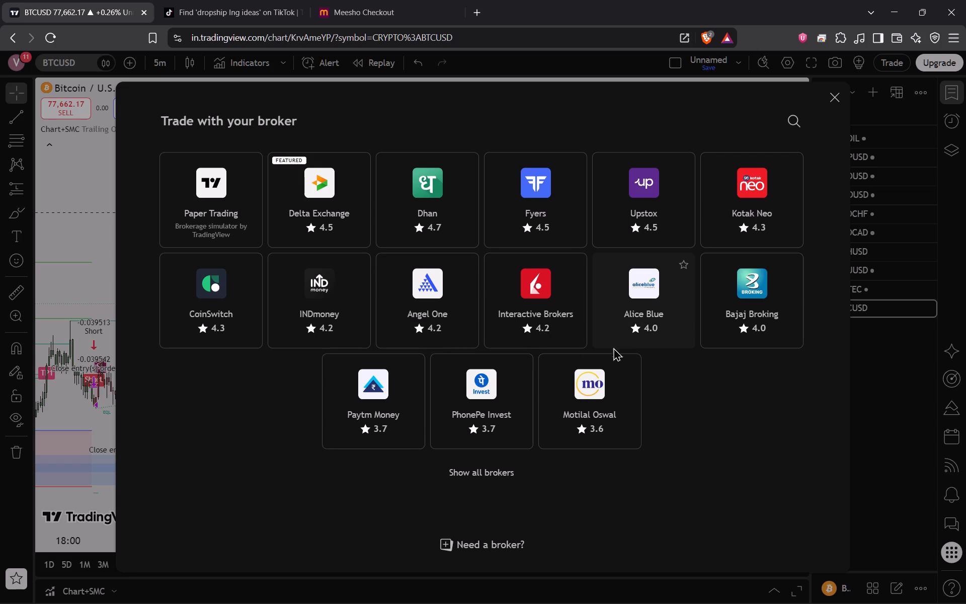
left_click(471, 476)
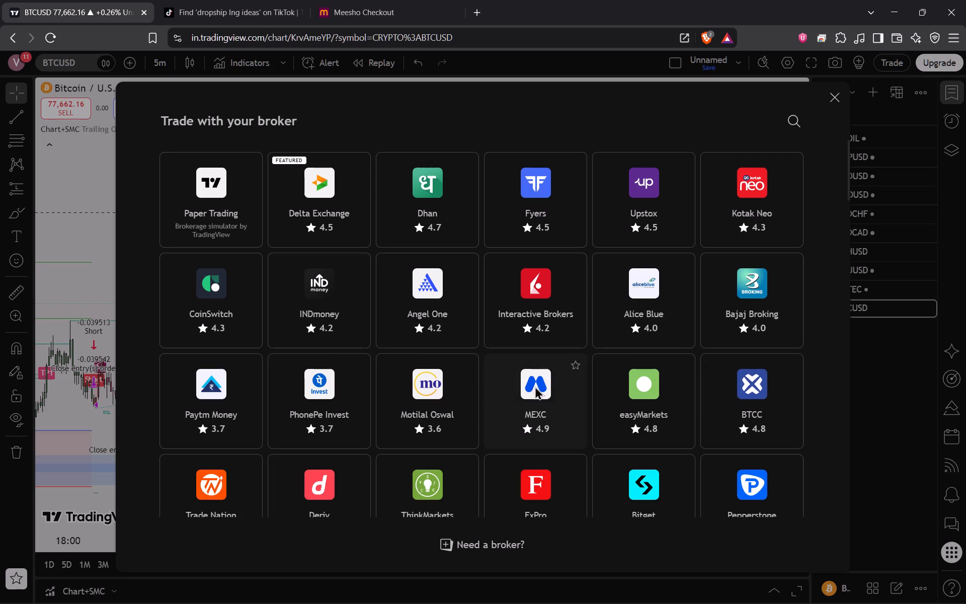
scroll(543, 325, "down", 1)
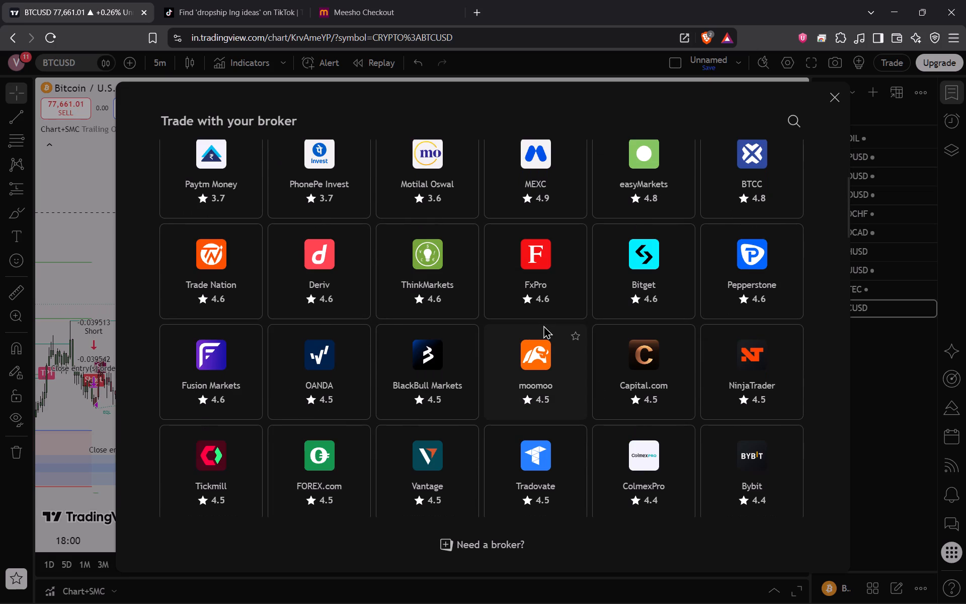
scroll(543, 325, "down", 1)
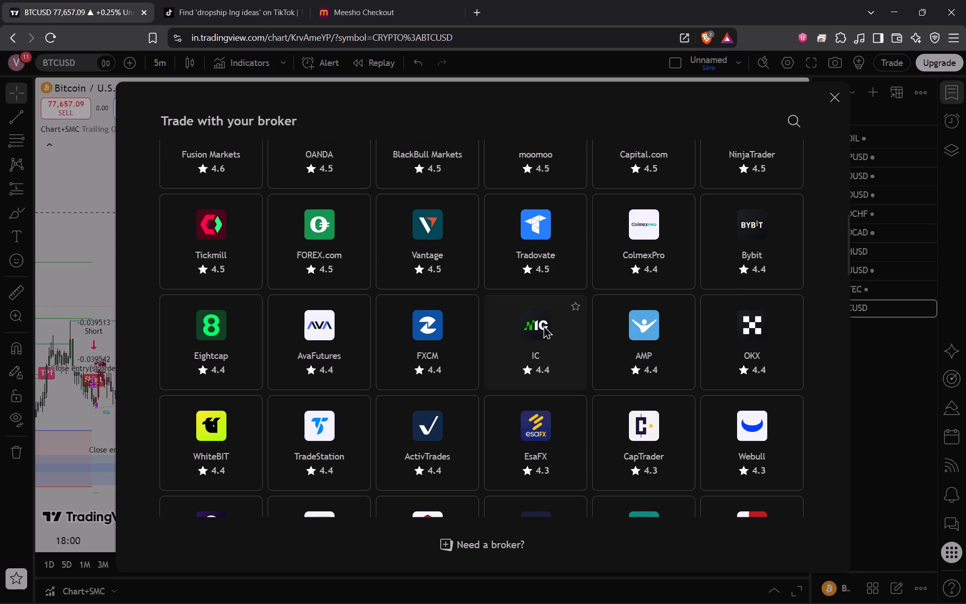
scroll(566, 390, "down", 1)
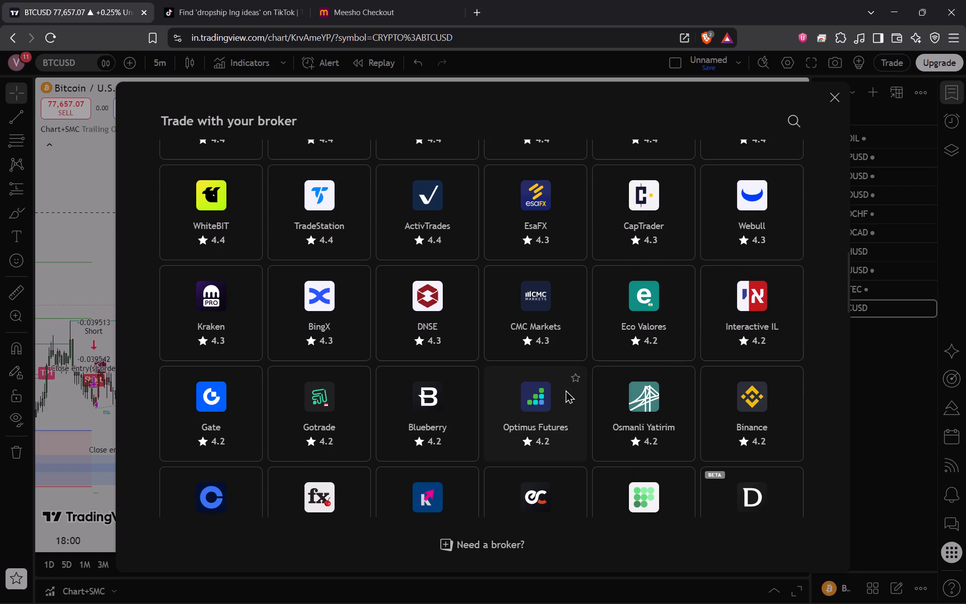
scroll(566, 390, "down", 3)
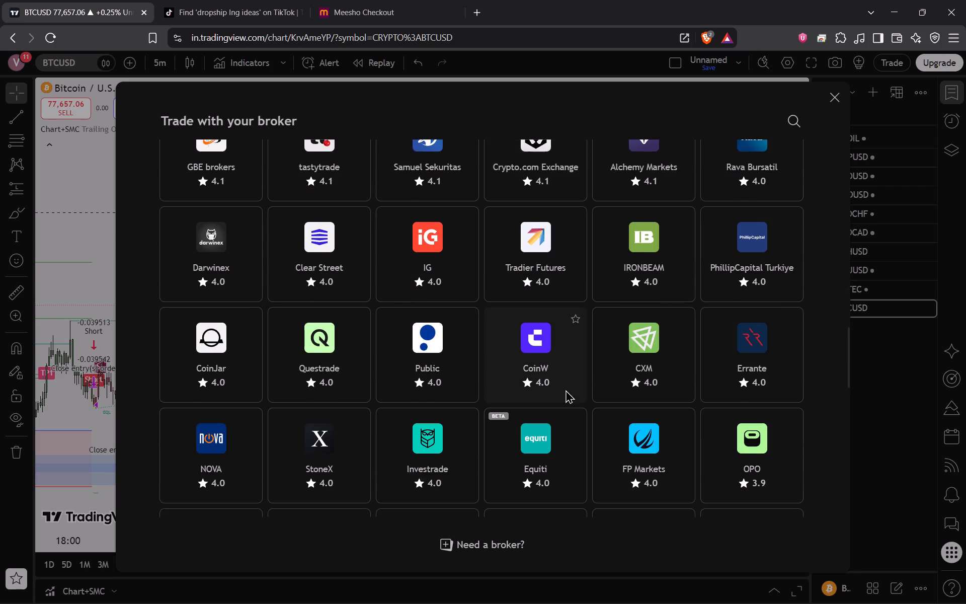
scroll(566, 390, "down", 4)
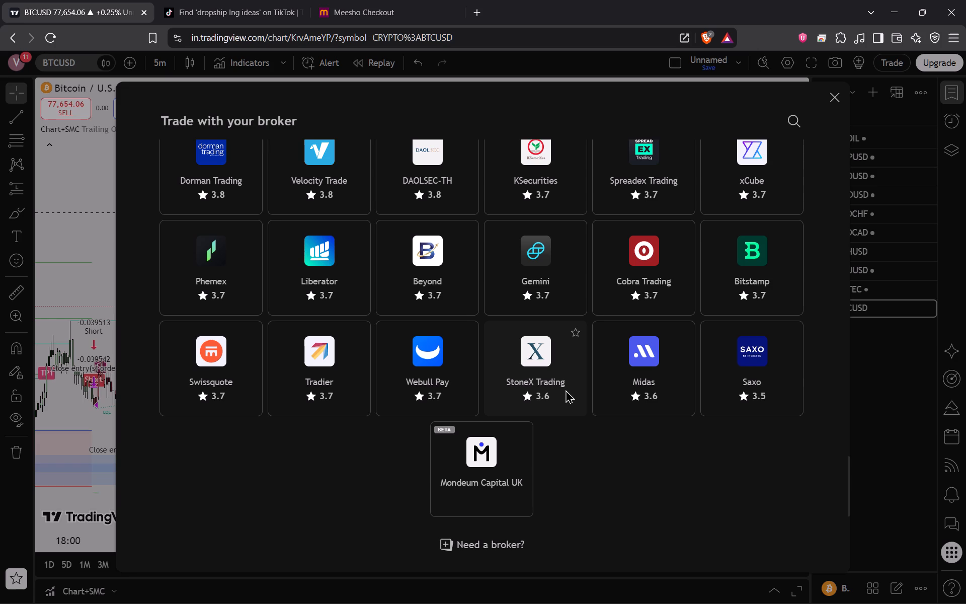
Review the broker list again from the end back toward the higher-rated brokers, comparing names and ratings.
scroll(569, 396, "up", 1)
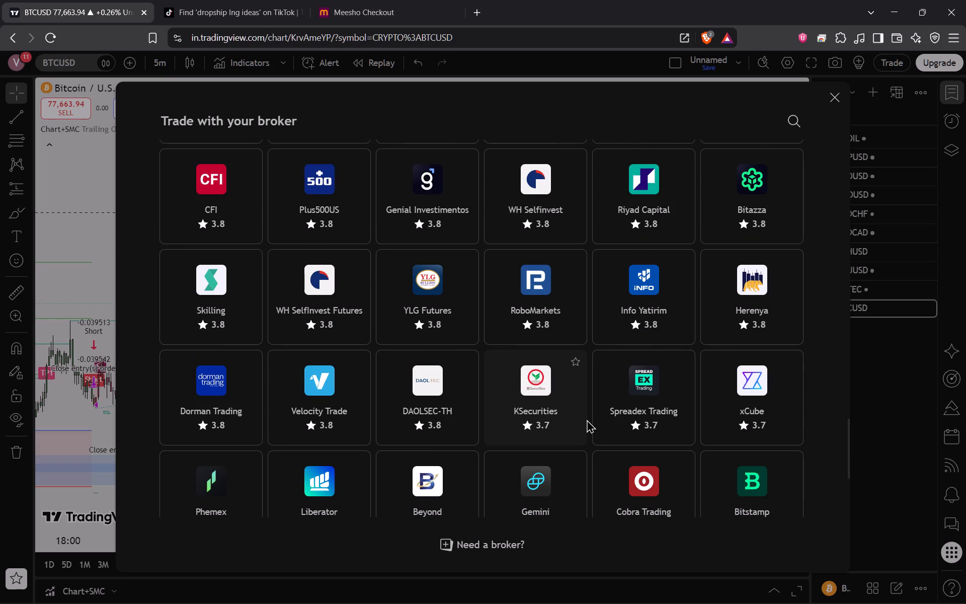
scroll(587, 419, "up", 4)
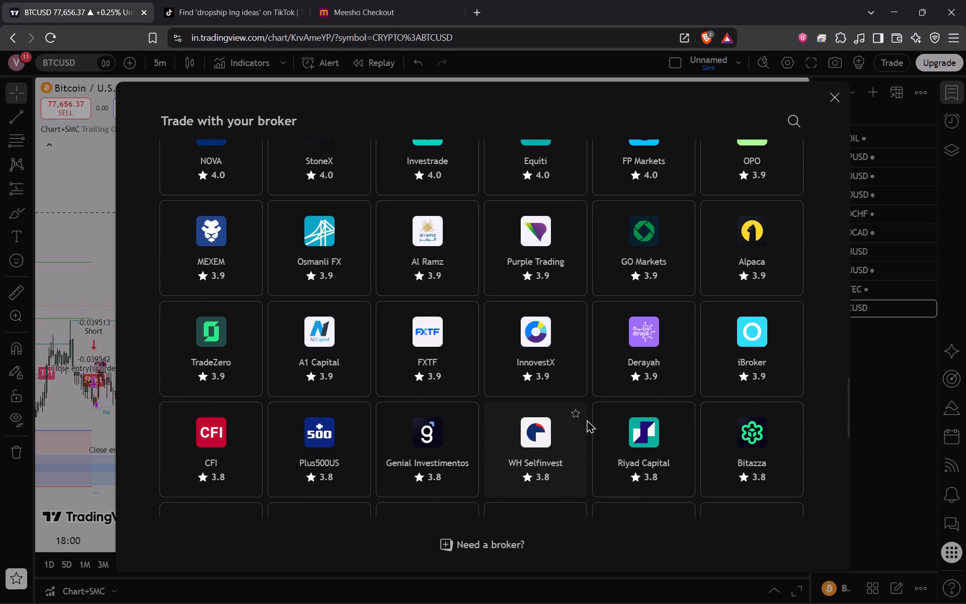
scroll(587, 419, "up", 2)
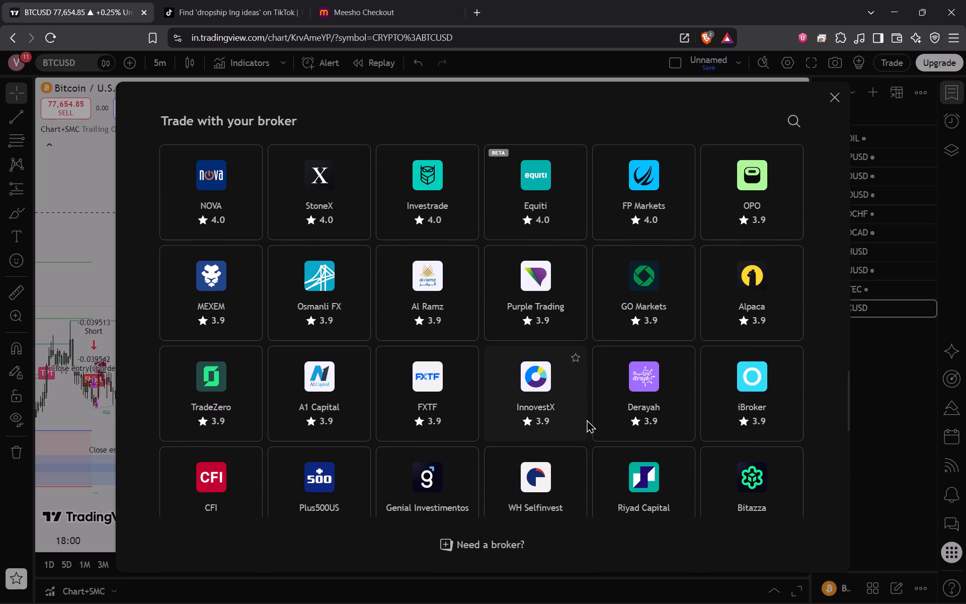
scroll(587, 419, "up", 1)
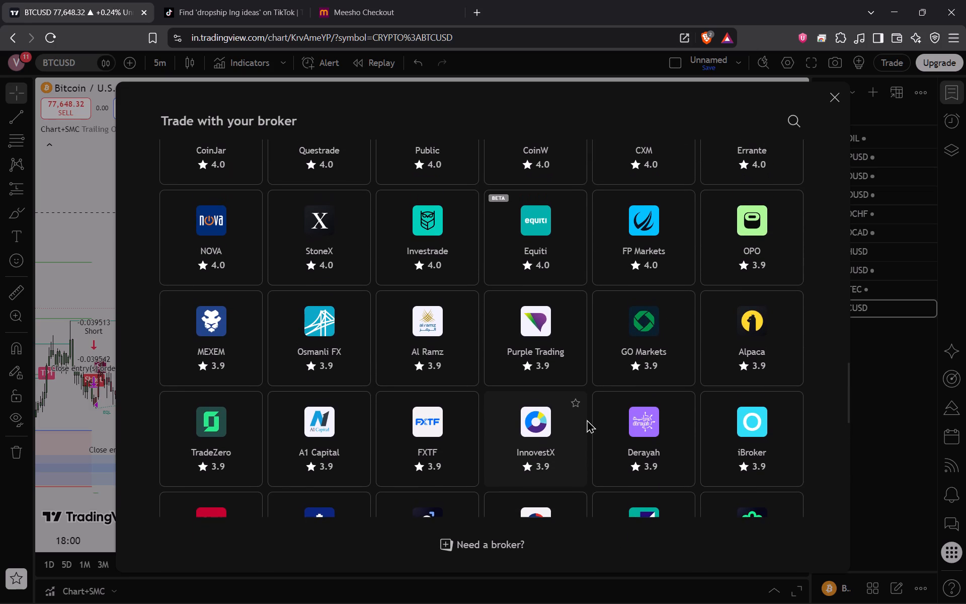
scroll(587, 419, "up", 3)
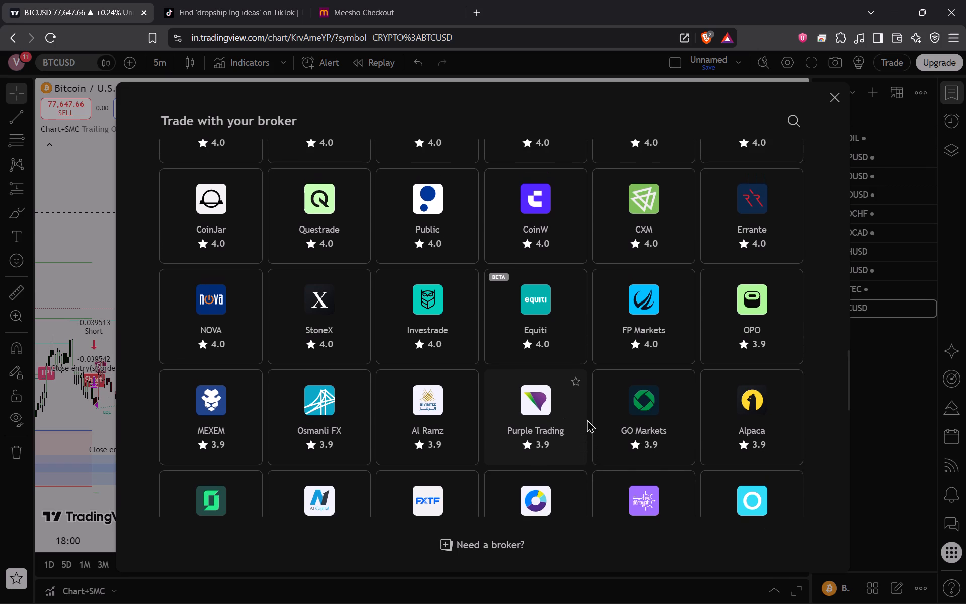
scroll(587, 419, "up", 2)
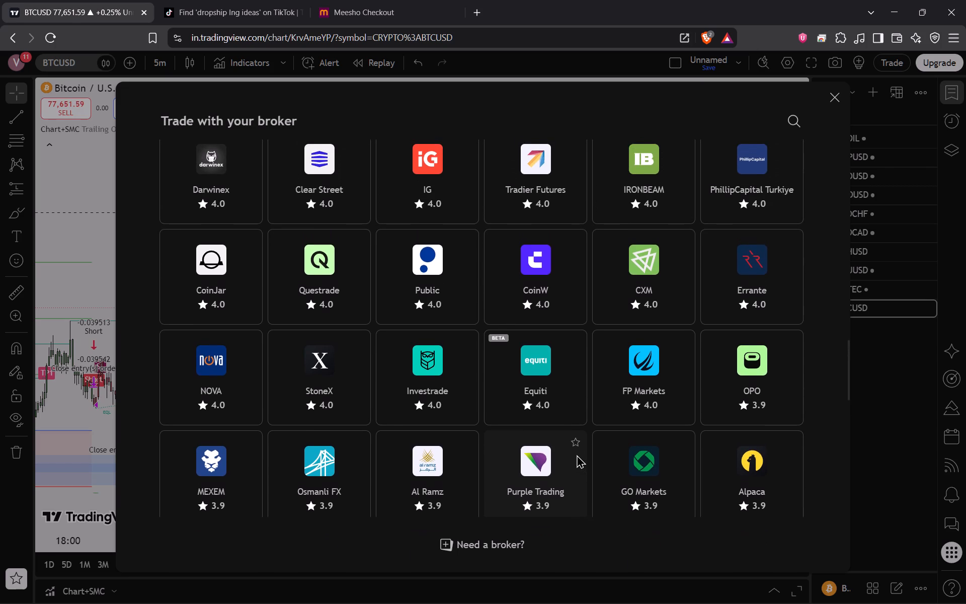
scroll(577, 455, "up", 2)
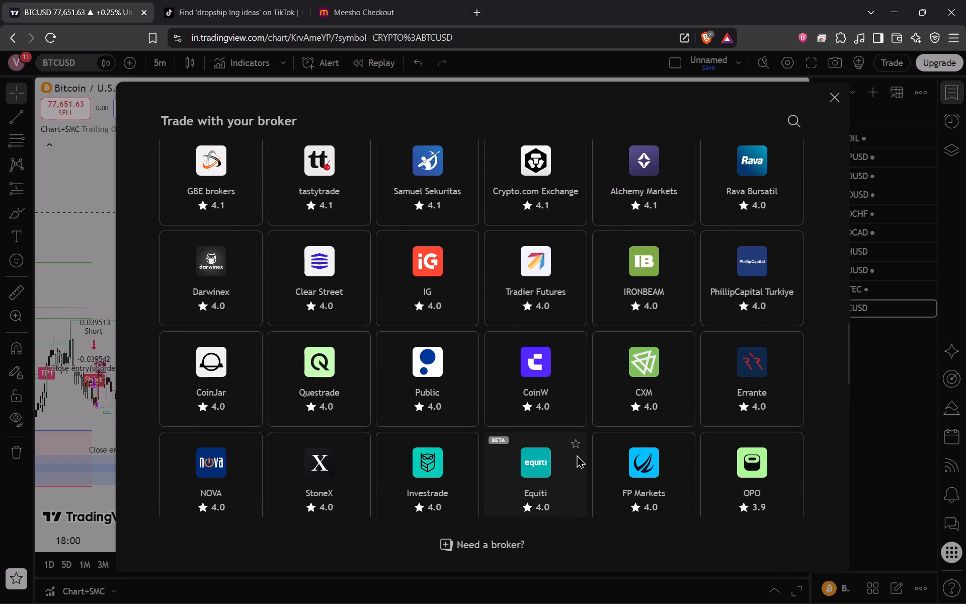
scroll(577, 455, "up", 1)
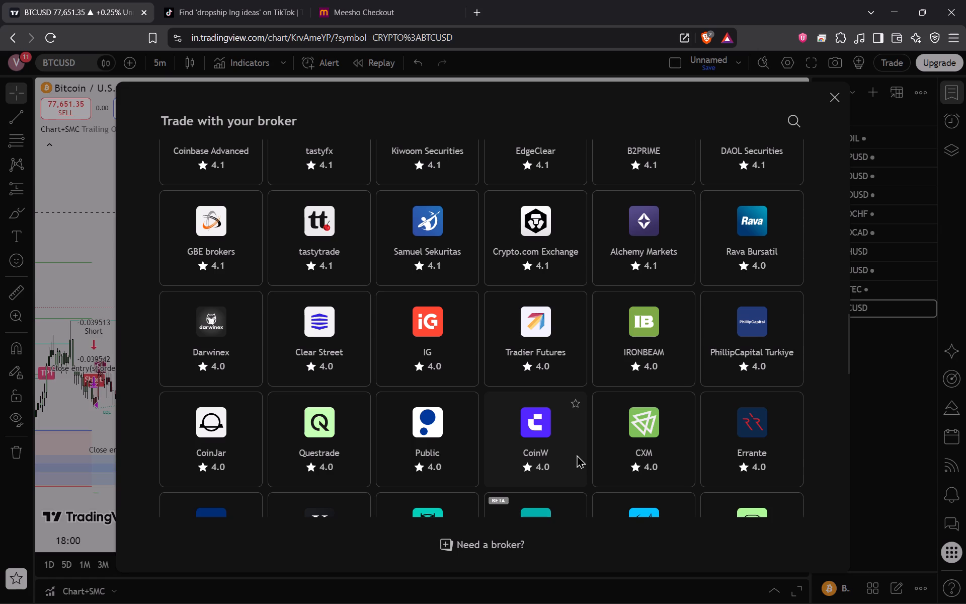
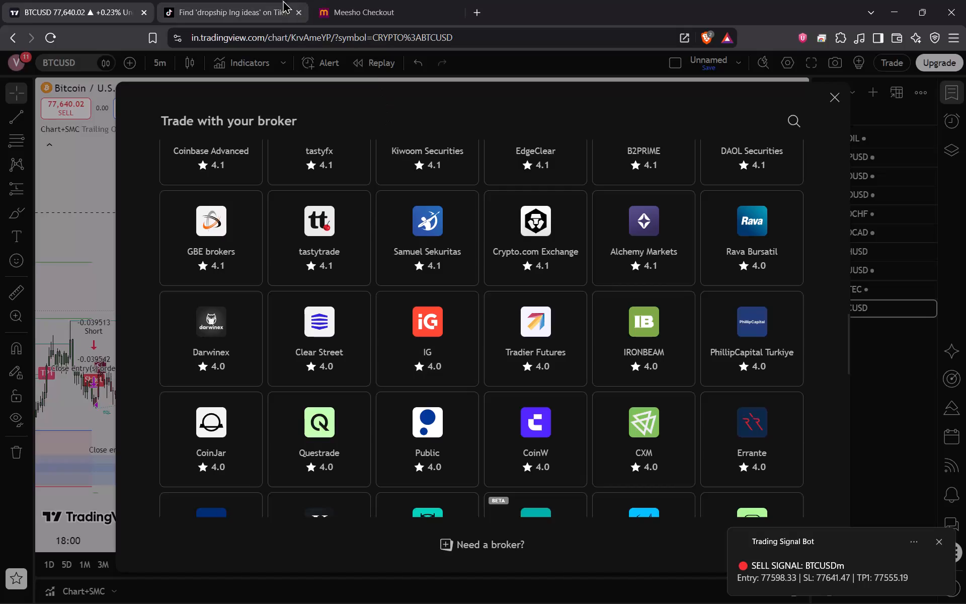
Close the broker selection and return to the BTCUSD chart.
left_click(120, 229)
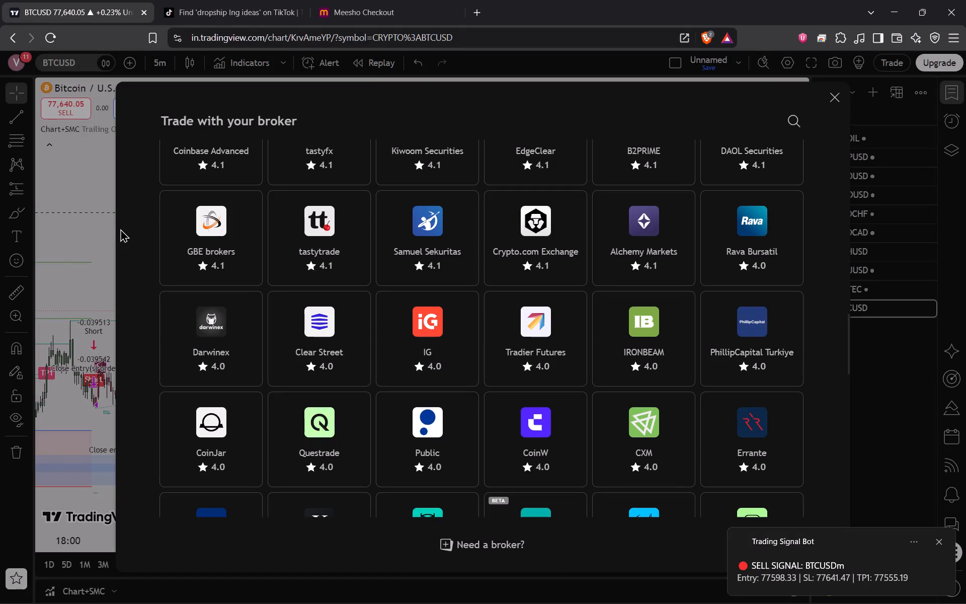
left_click(827, 102)
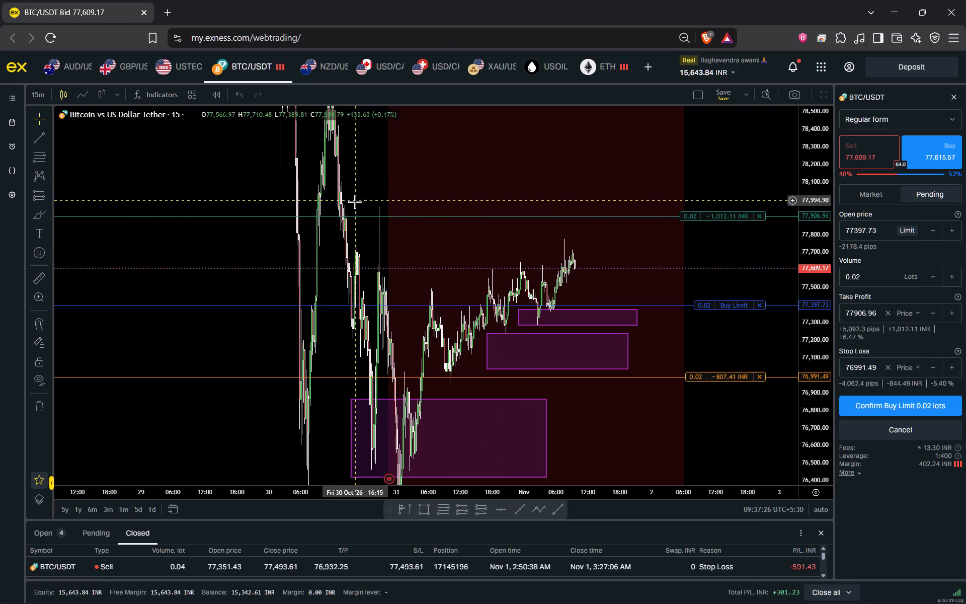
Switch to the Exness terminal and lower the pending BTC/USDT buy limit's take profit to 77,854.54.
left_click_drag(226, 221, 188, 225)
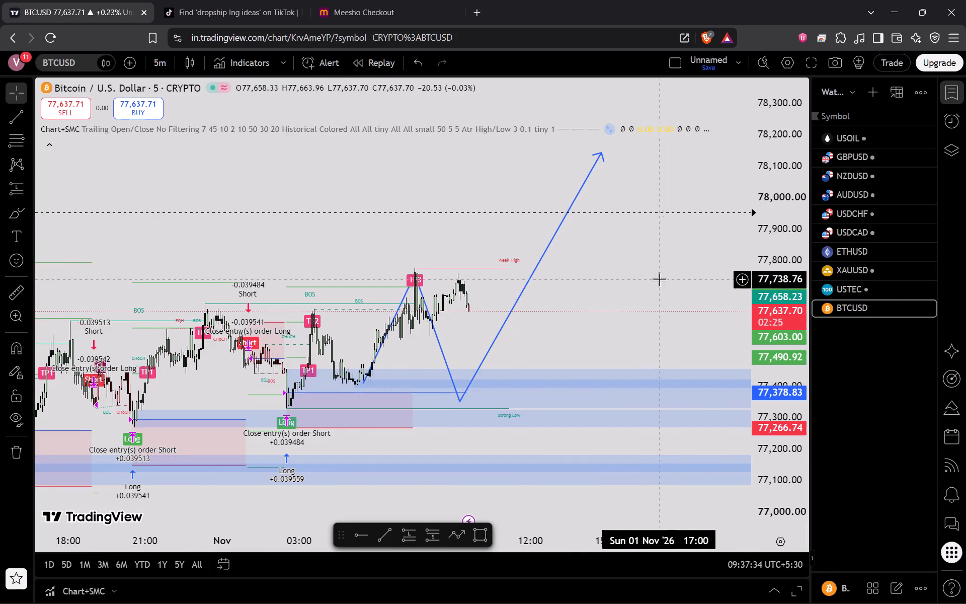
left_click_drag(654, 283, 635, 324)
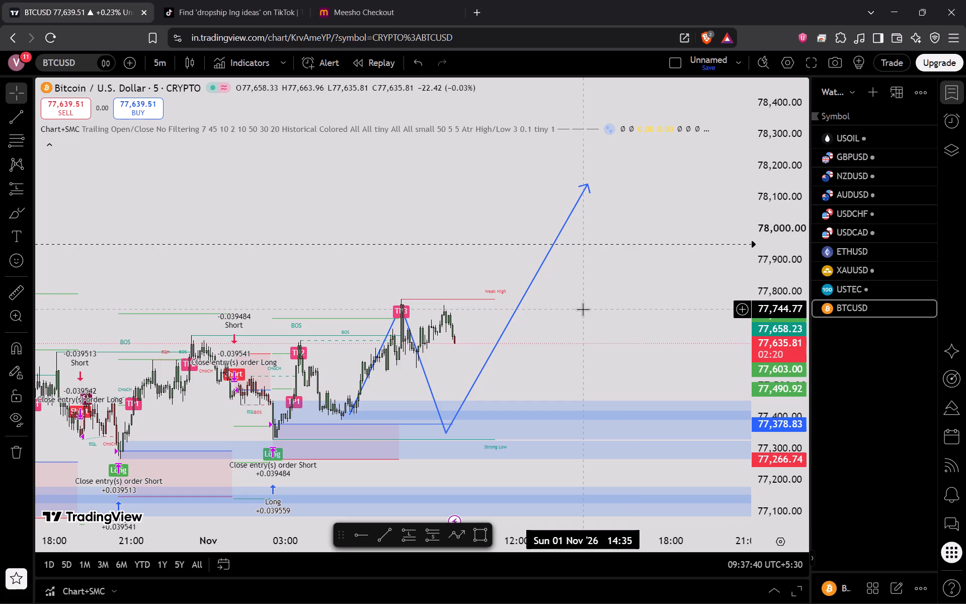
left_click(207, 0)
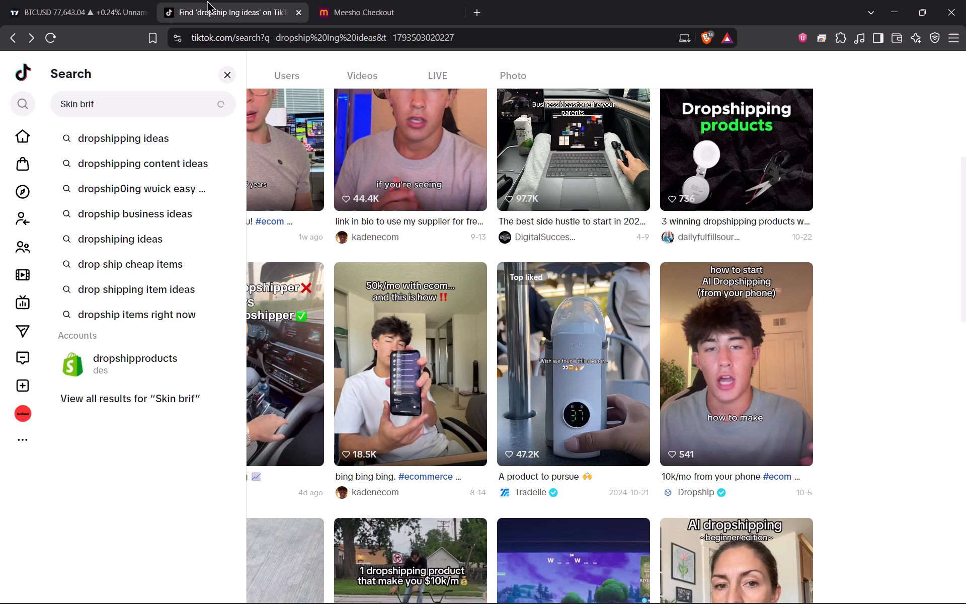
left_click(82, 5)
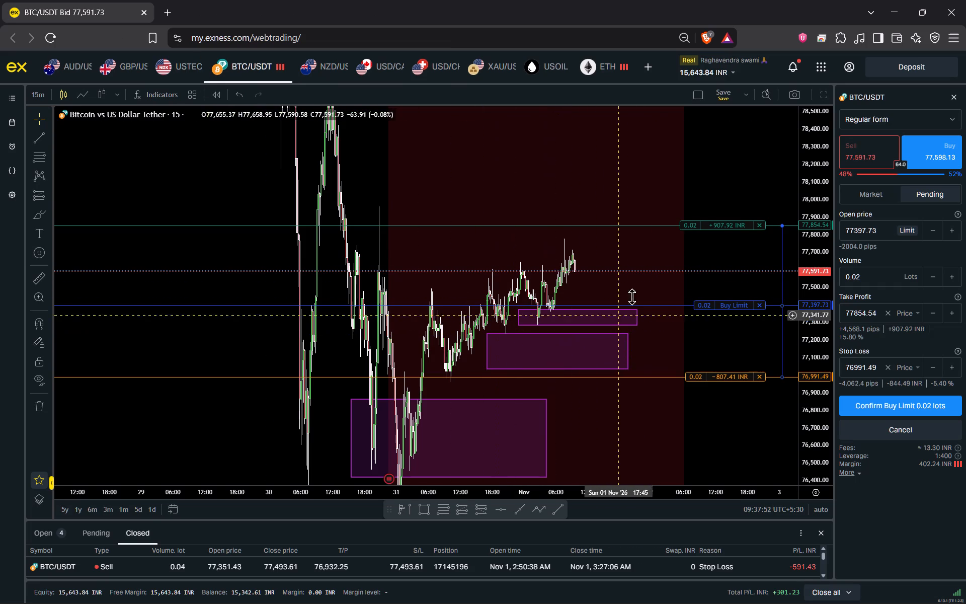
In the Exness terminal, raise the pending 0.02-lot BTC/USDT buy limit's take profit on the chart to 78,206.89.
left_click_drag(697, 223, 701, 181)
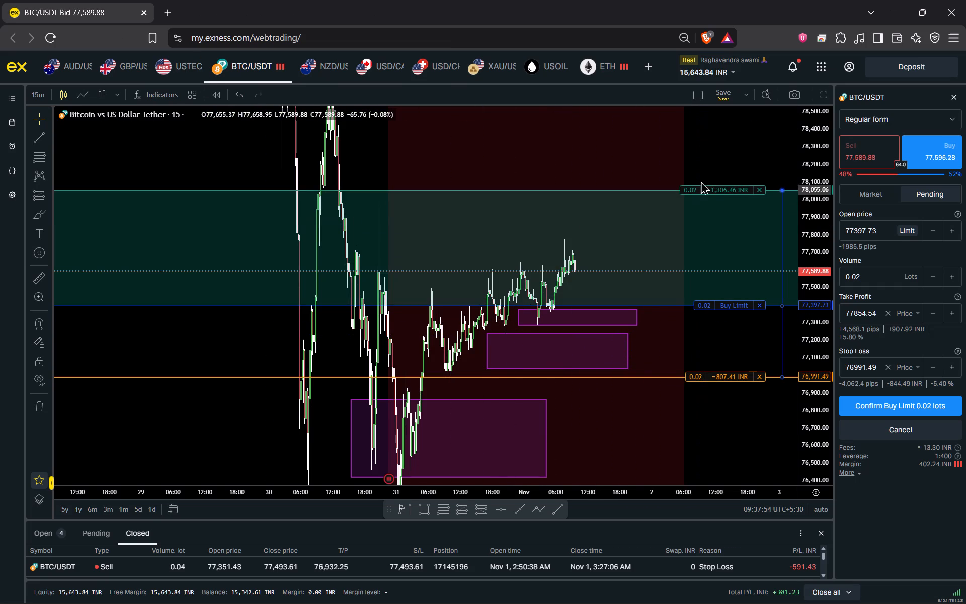
left_click_drag(701, 181, 698, 164)
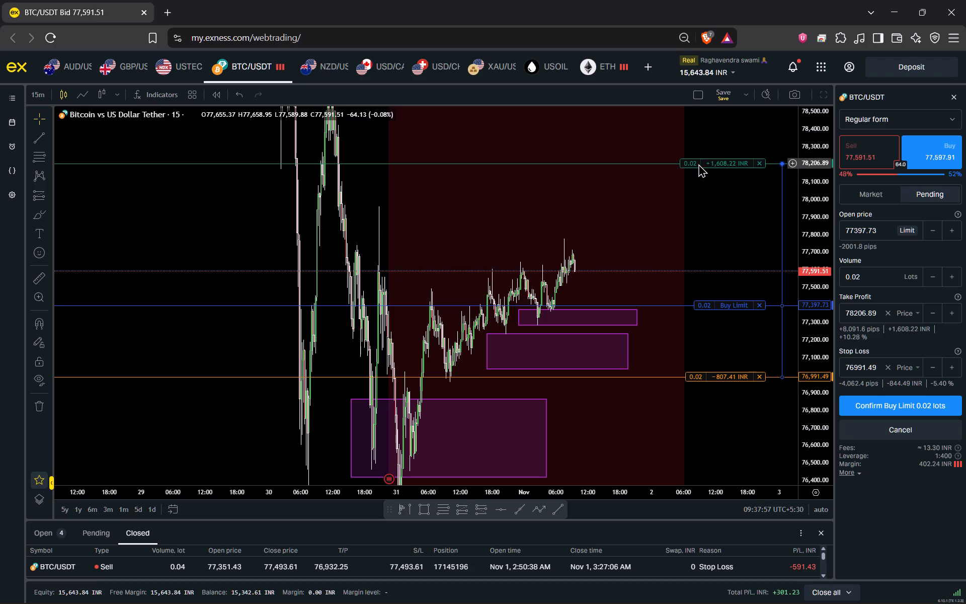
left_click_drag(721, 228, 716, 262)
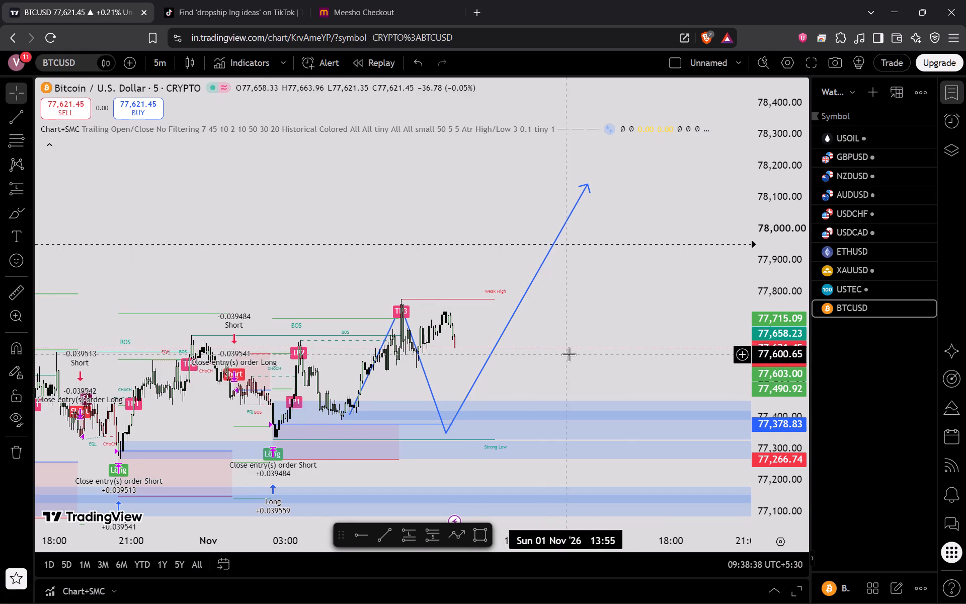
Back in TradingView, switch the BTCUSD chart to the 1-minute interval and examine recent price action against the drawn projection path.
left_click_drag(569, 354, 555, 272)
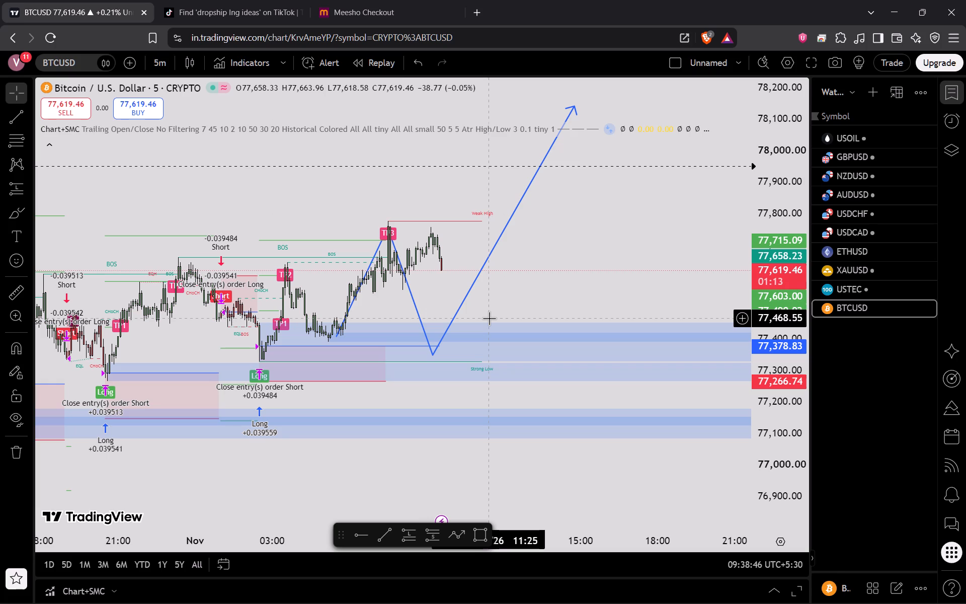
scroll(495, 317, "down", 3)
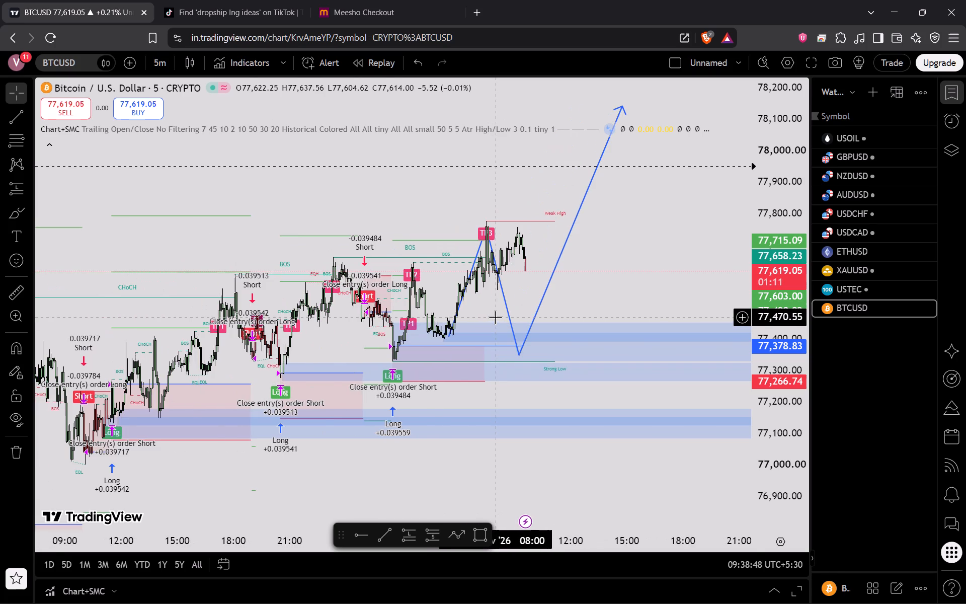
scroll(495, 317, "down", 1)
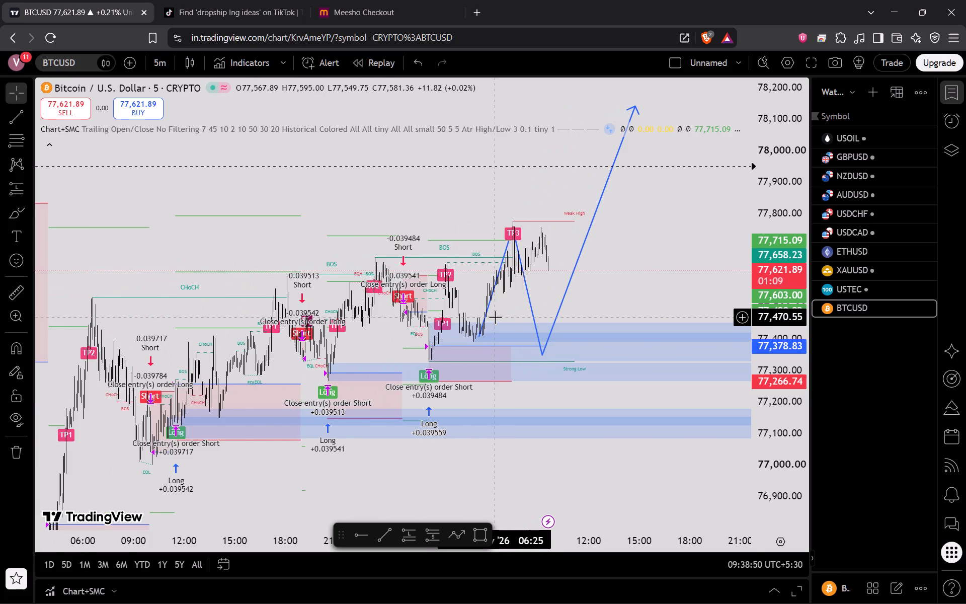
scroll(495, 317, "up", 3)
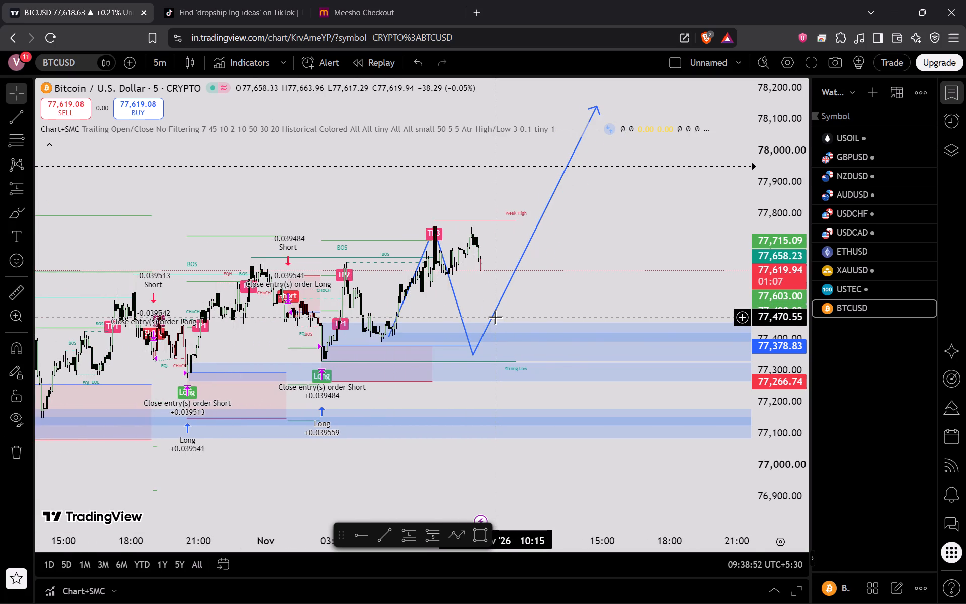
key("1")
key("Return")
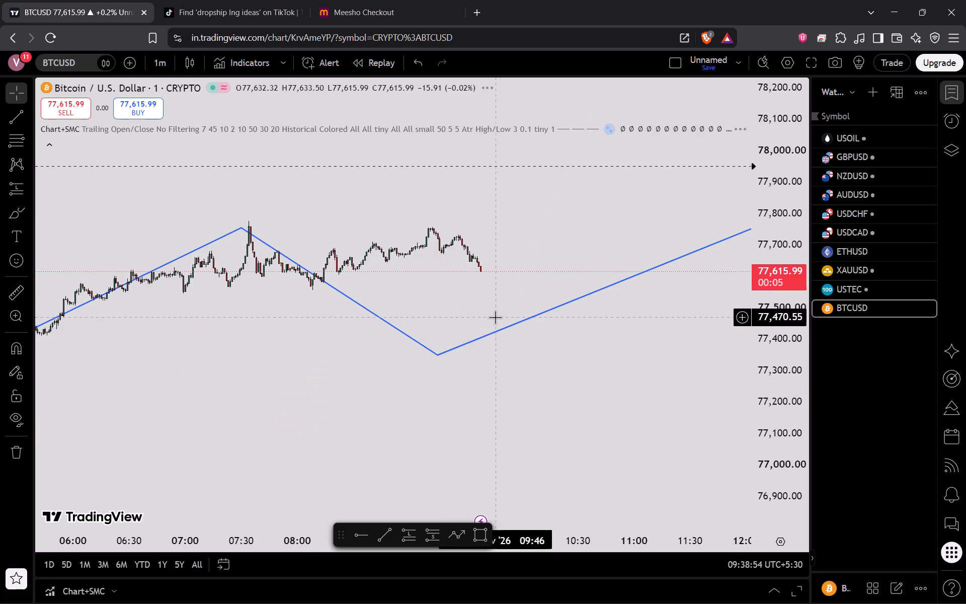
scroll(513, 320, "down", 1)
scroll(762, 403, "up", 4)
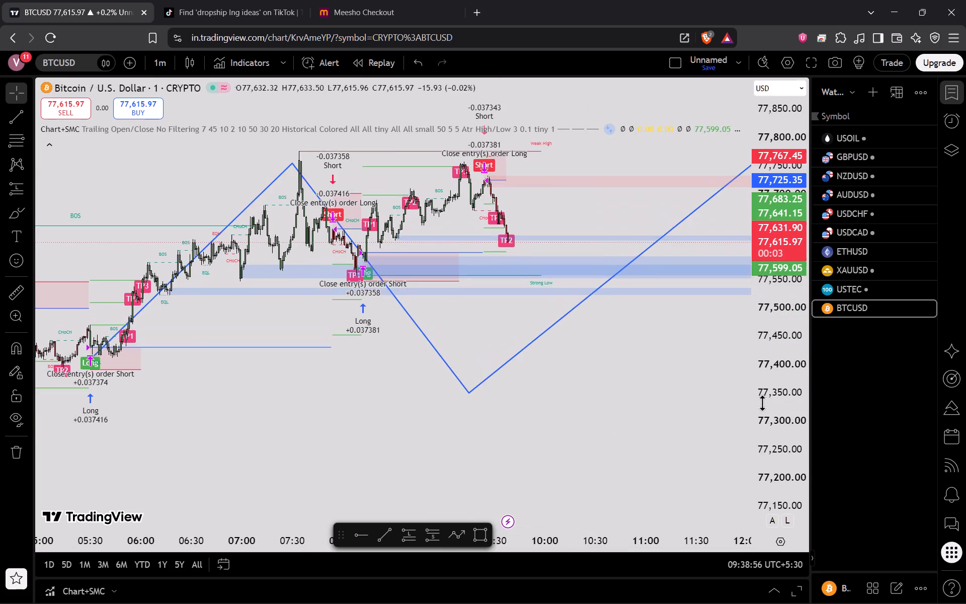
scroll(762, 403, "up", 4)
left_click_drag(689, 353, 668, 402)
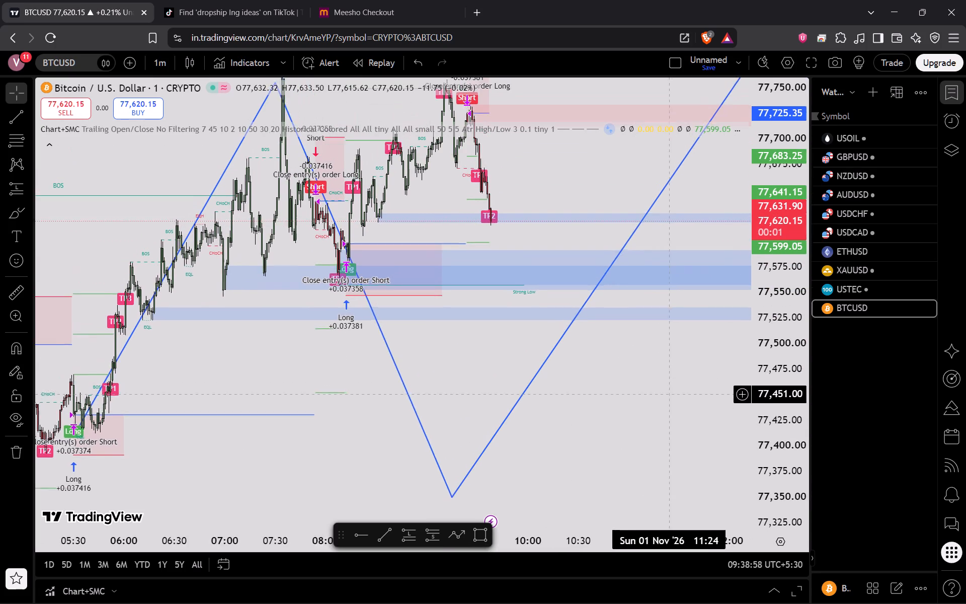
left_click_drag(668, 402, 658, 419)
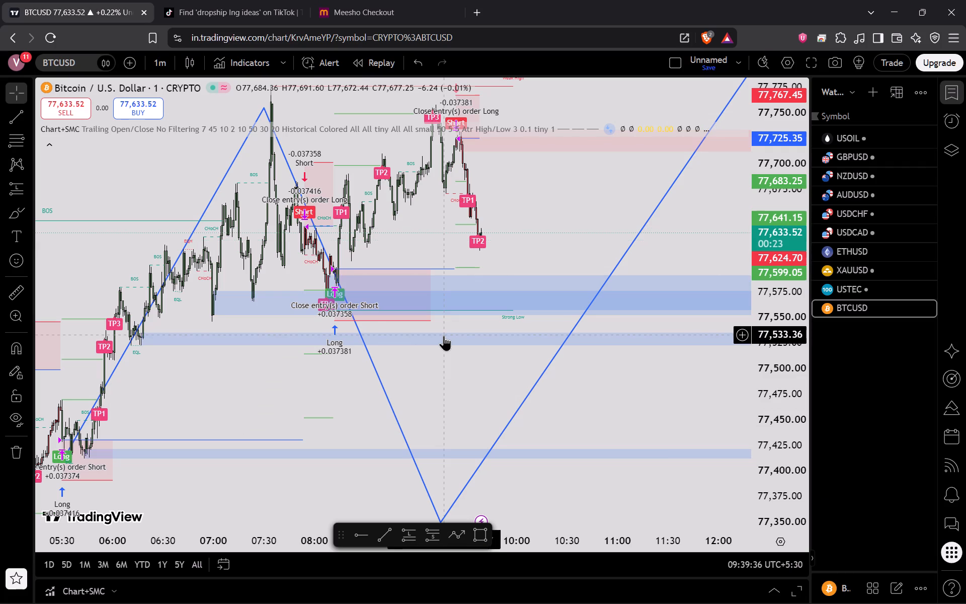
Reopen the broker selection for trading, compare broker names and ratings down through the 4.0-rated ones, and return to the list's beginning.
left_click(887, 66)
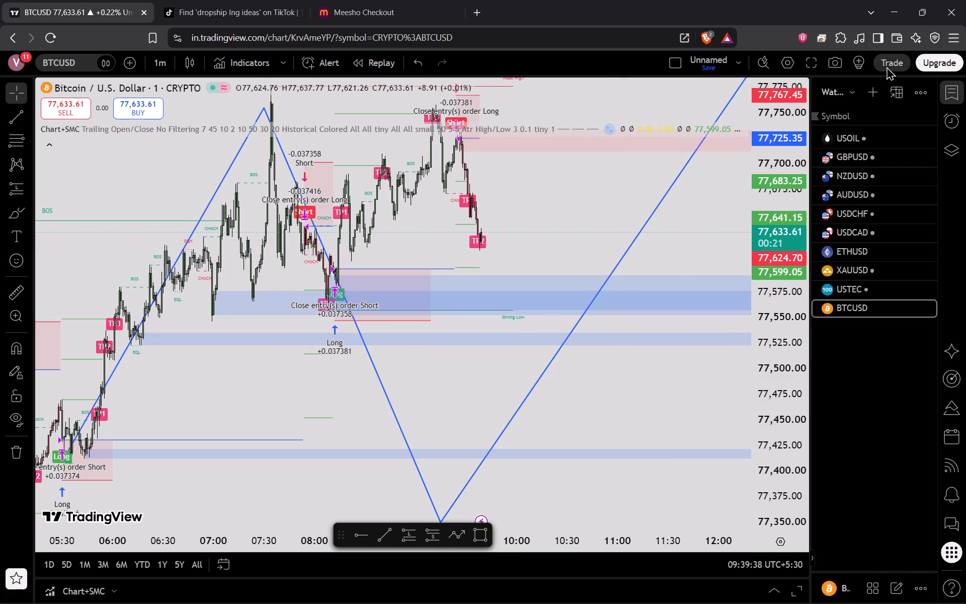
scroll(492, 261, "up", 1)
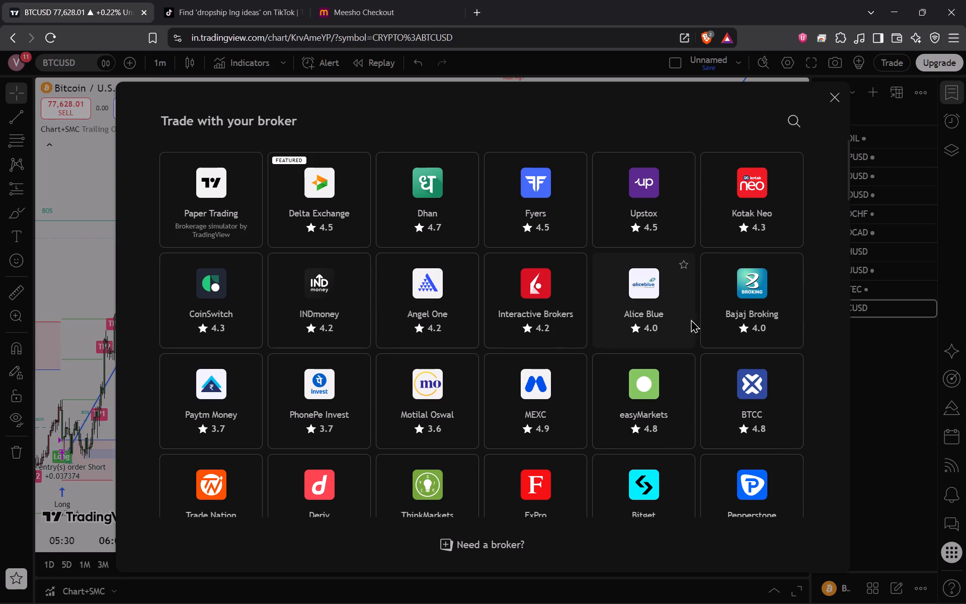
scroll(707, 317, "down", 1)
scroll(144, 343, "down", 1)
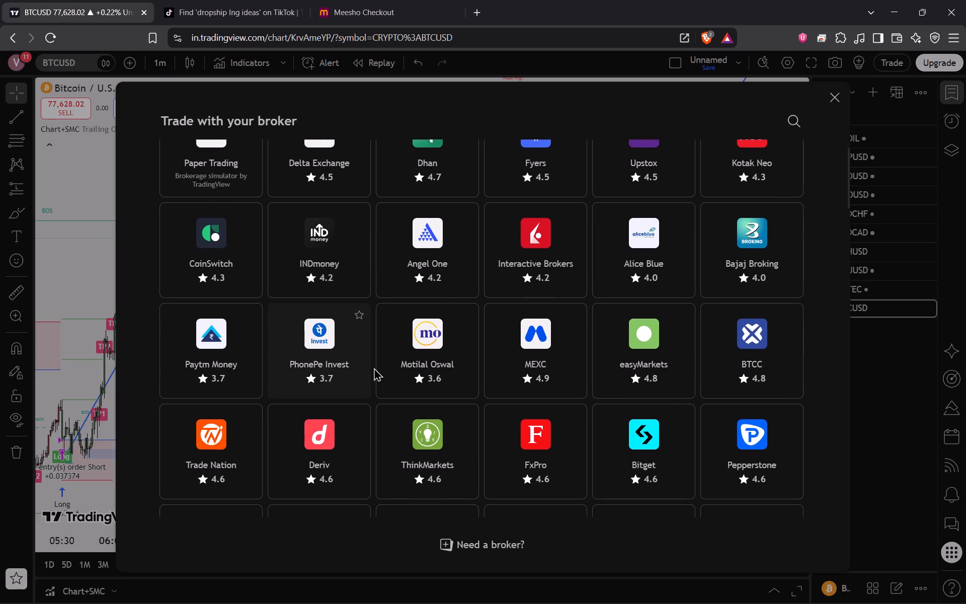
scroll(374, 367, "down", 1)
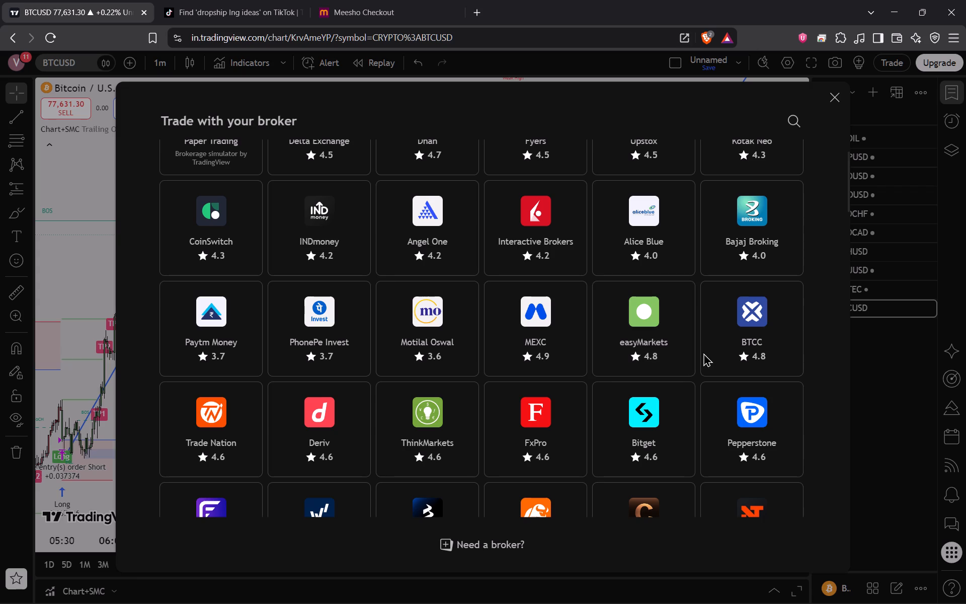
scroll(479, 361, "down", 1)
scroll(396, 395, "down", 1)
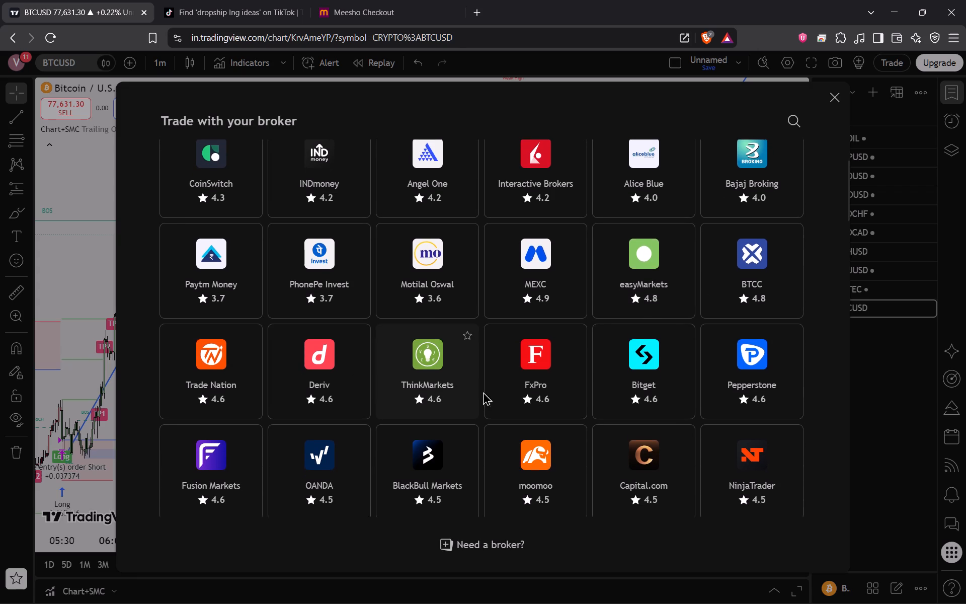
scroll(483, 392, "down", 1)
scroll(733, 382, "down", 1)
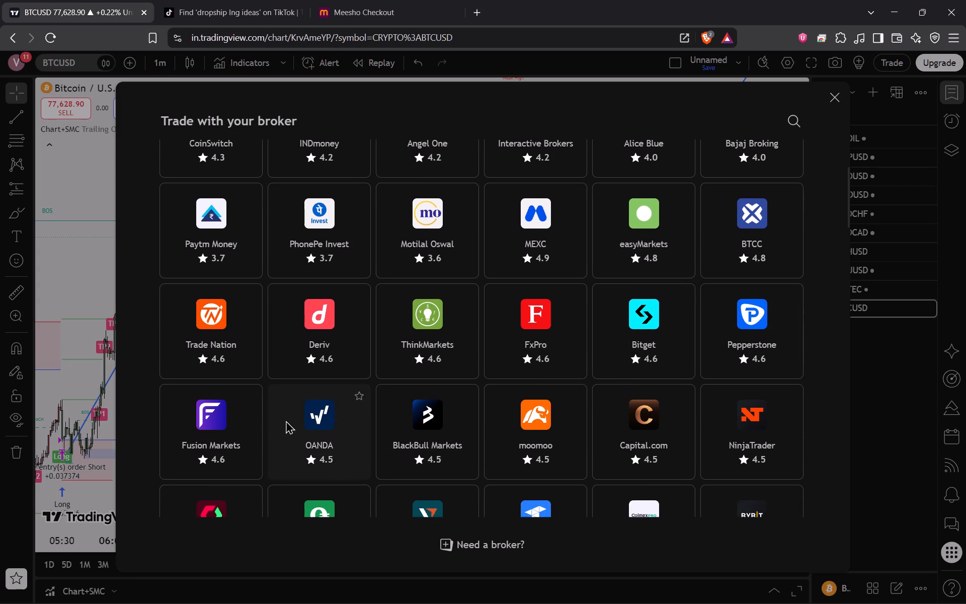
scroll(286, 420, "down", 1)
scroll(692, 442, "down", 1)
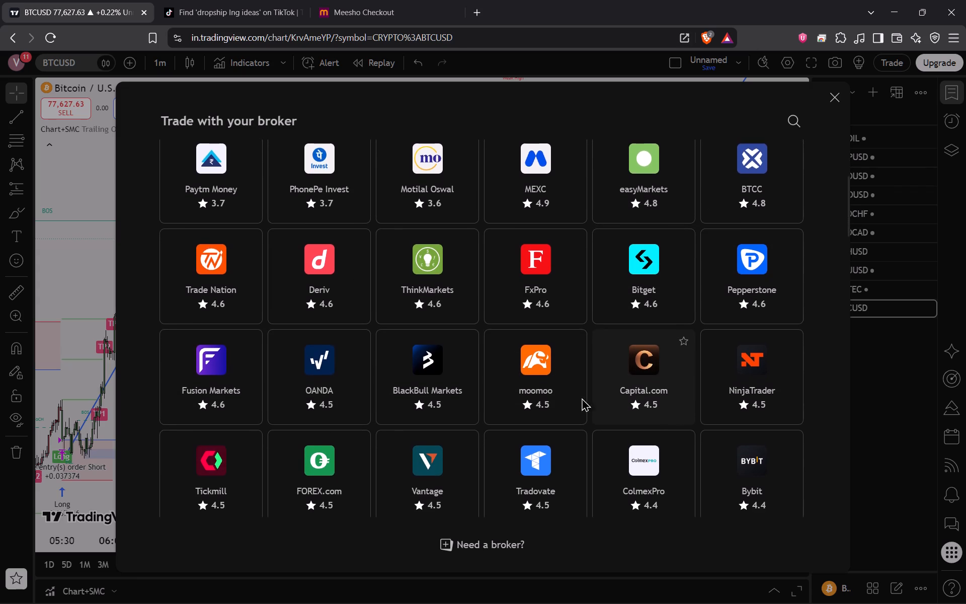
scroll(582, 398, "down", 1)
scroll(479, 446, "down", 1)
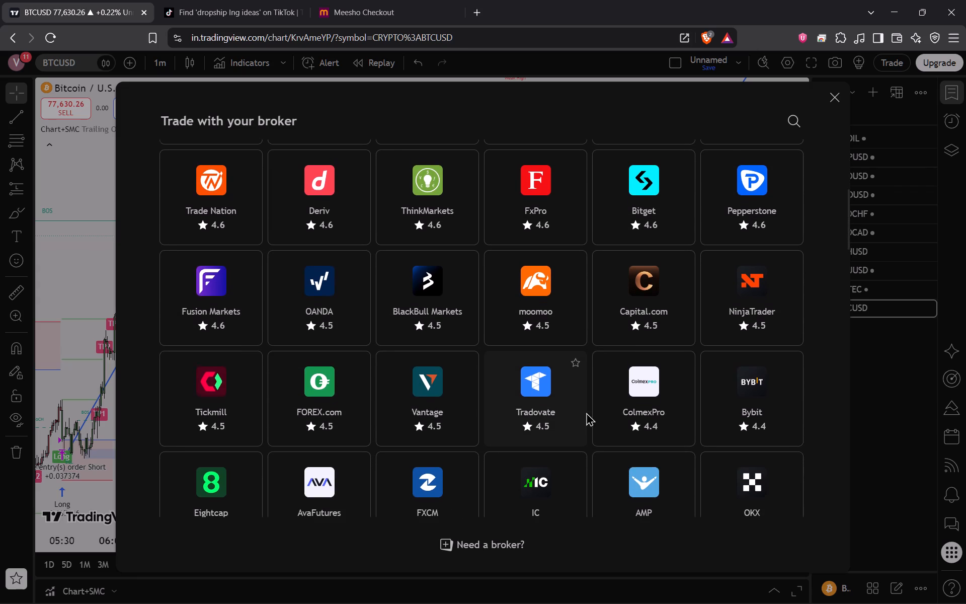
scroll(586, 412, "down", 1)
scroll(729, 405, "down", 2)
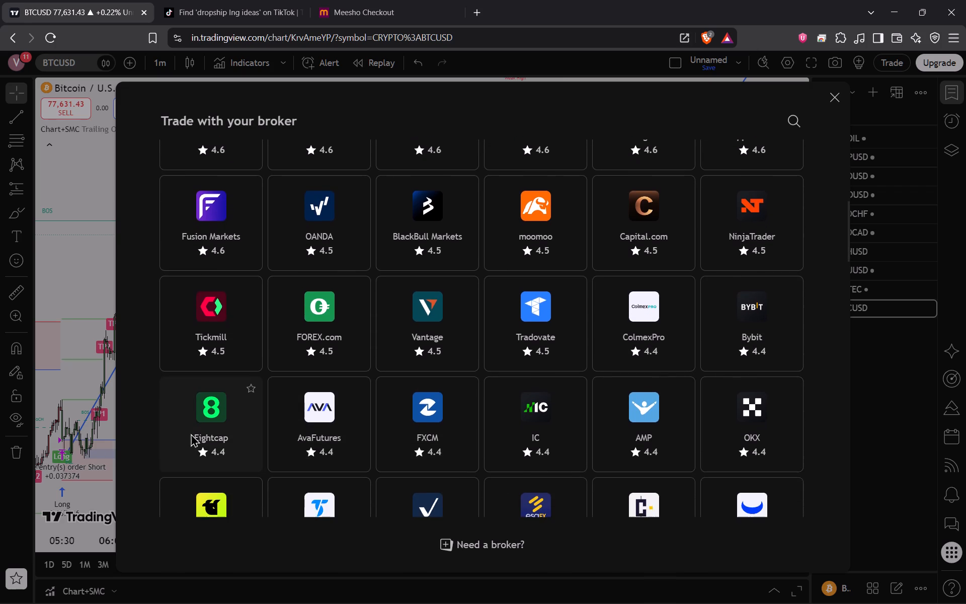
scroll(191, 433, "down", 1)
scroll(622, 431, "down", 1)
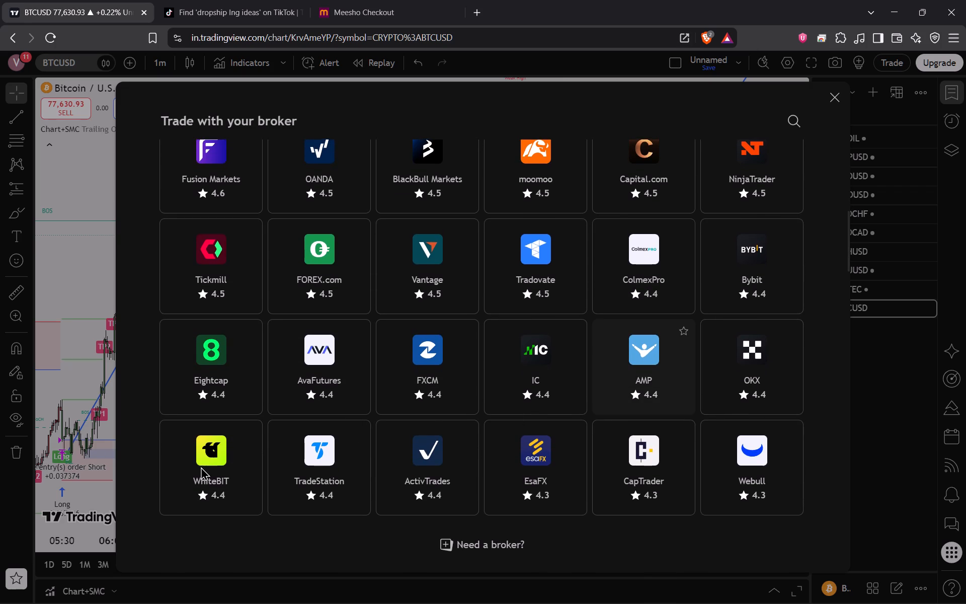
scroll(246, 484, "down", 1)
scroll(761, 443, "down", 2)
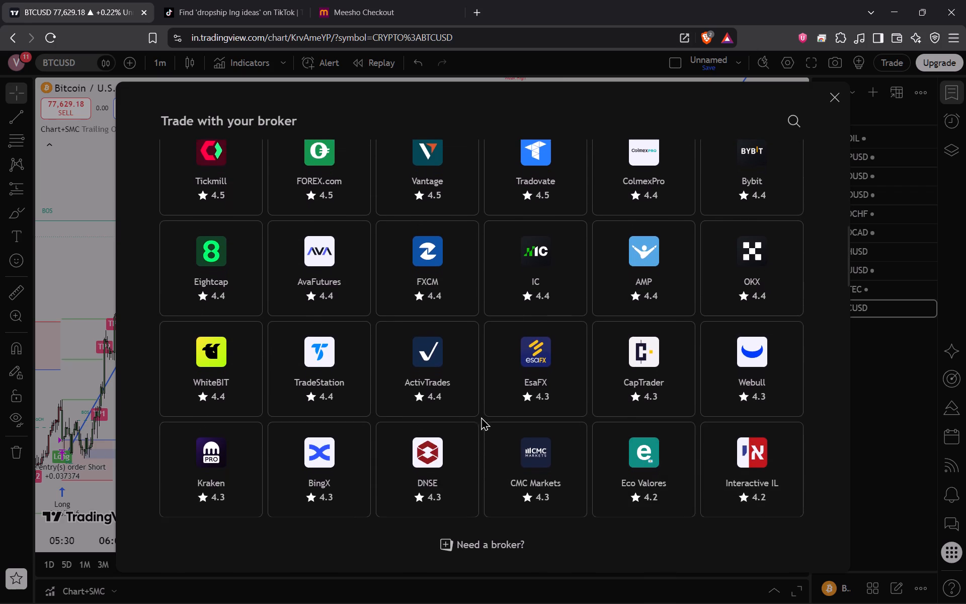
scroll(386, 417, "down", 2)
scroll(591, 429, "down", 2)
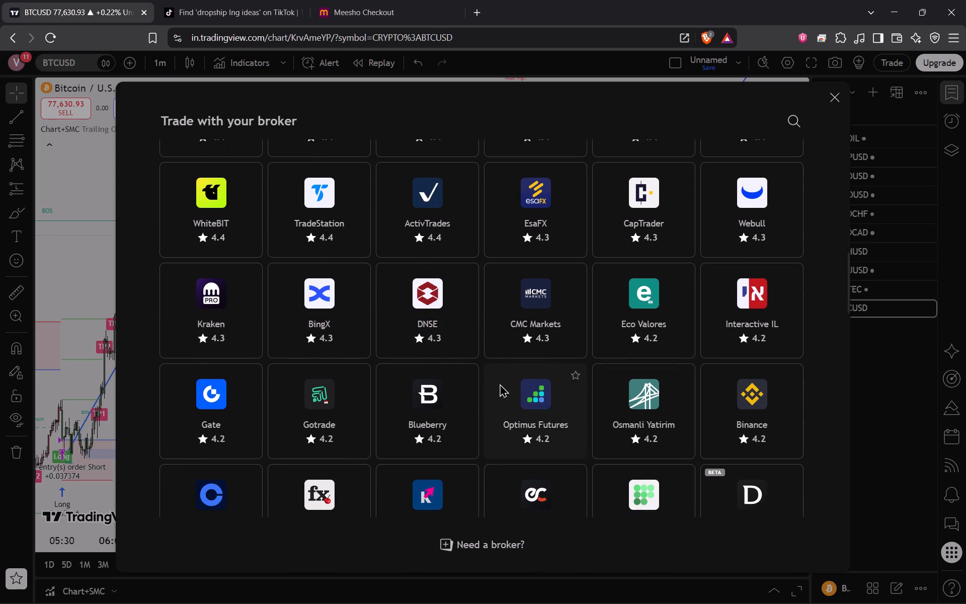
scroll(212, 426, "down", 3)
scroll(486, 398, "down", 3)
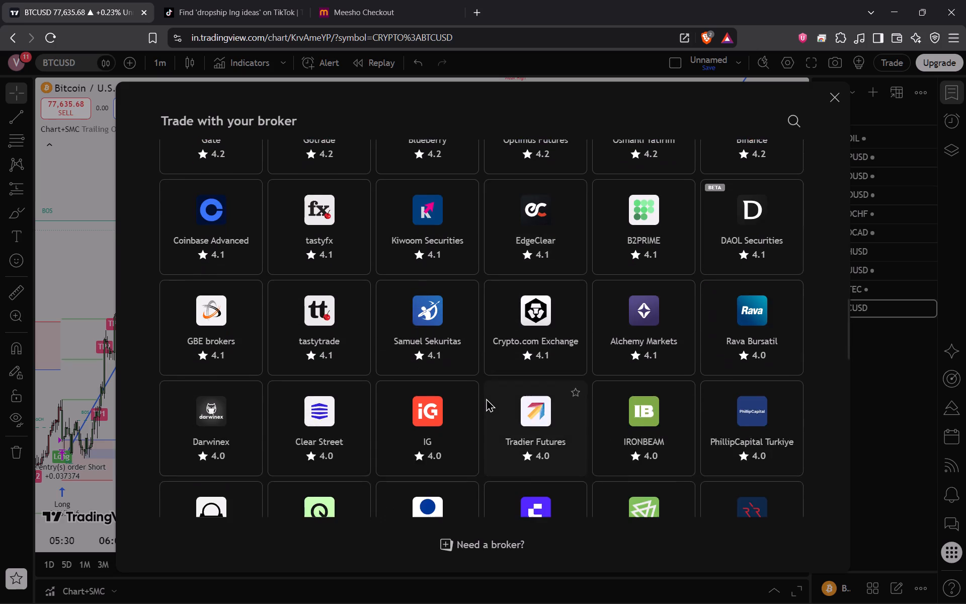
scroll(486, 398, "up", 9)
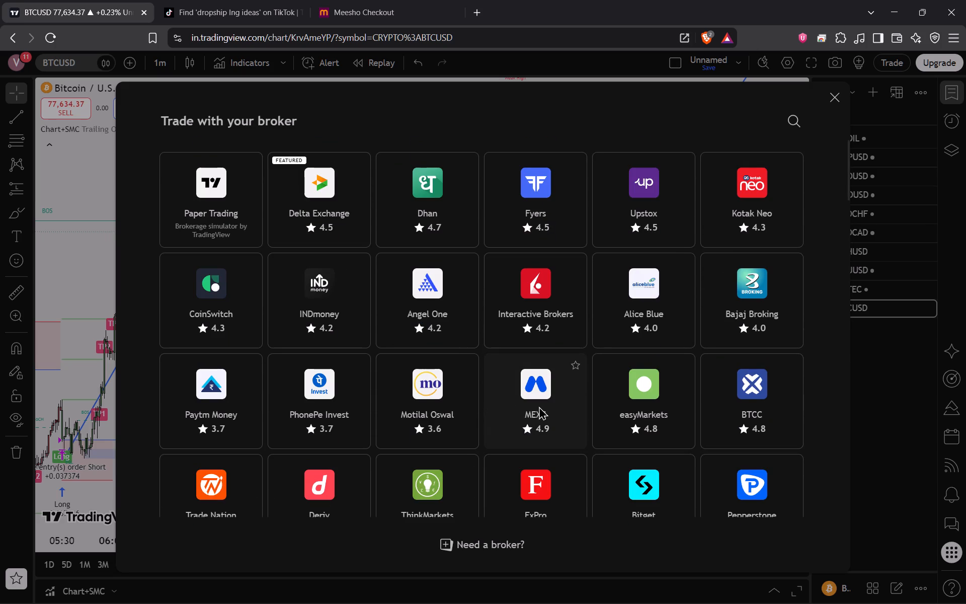
Search the web for "mexc" in a new browser tab.
left_click(479, 12)
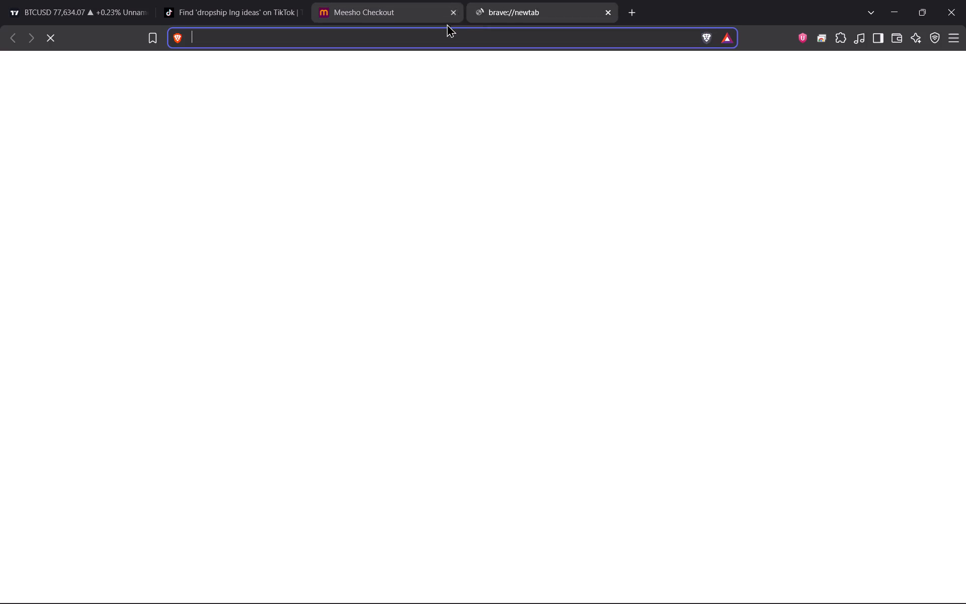
left_click(437, 35)
left_click(434, 35)
type("me")
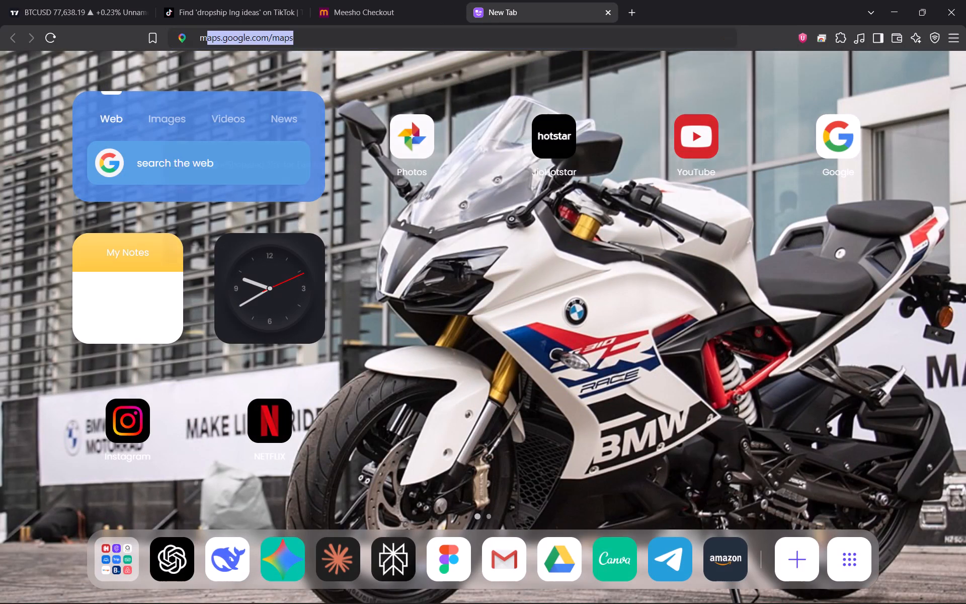
type("xc")
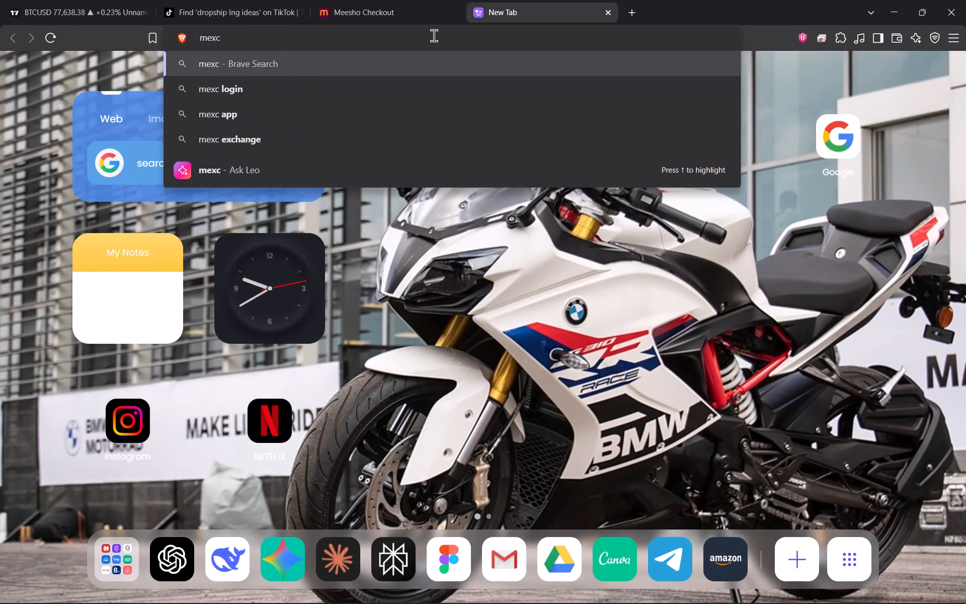
key("Return")
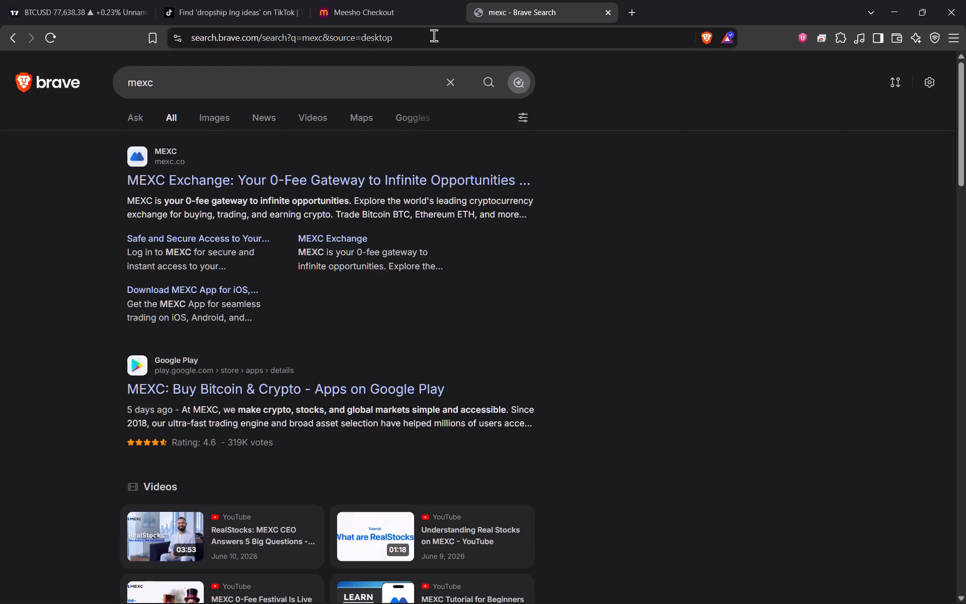
Open the MEXC Exchange site from the search results and look through its homepage down to the Help Center and footer, dismissing the notification request.
left_click(421, 177)
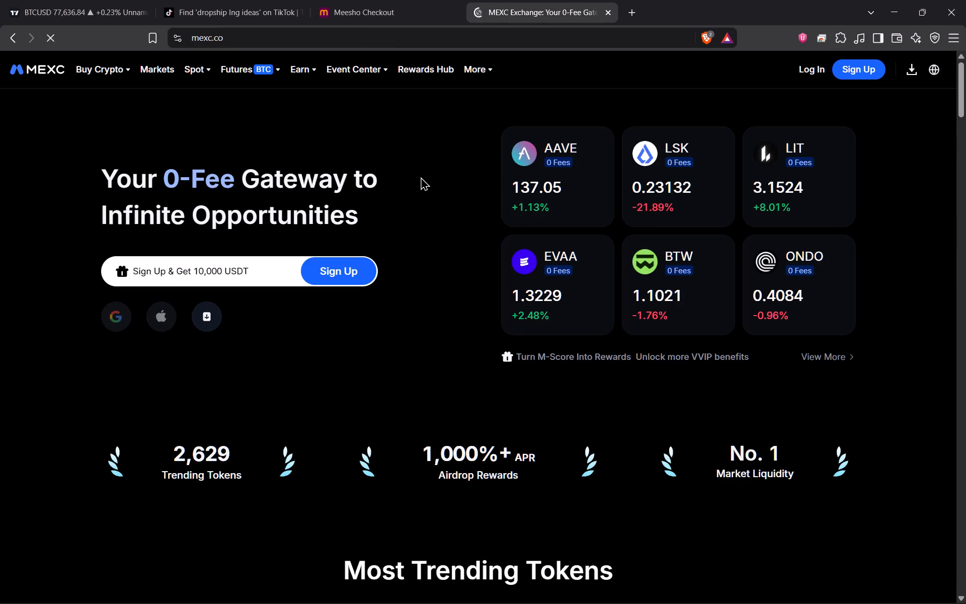
scroll(369, 229, "down", 19)
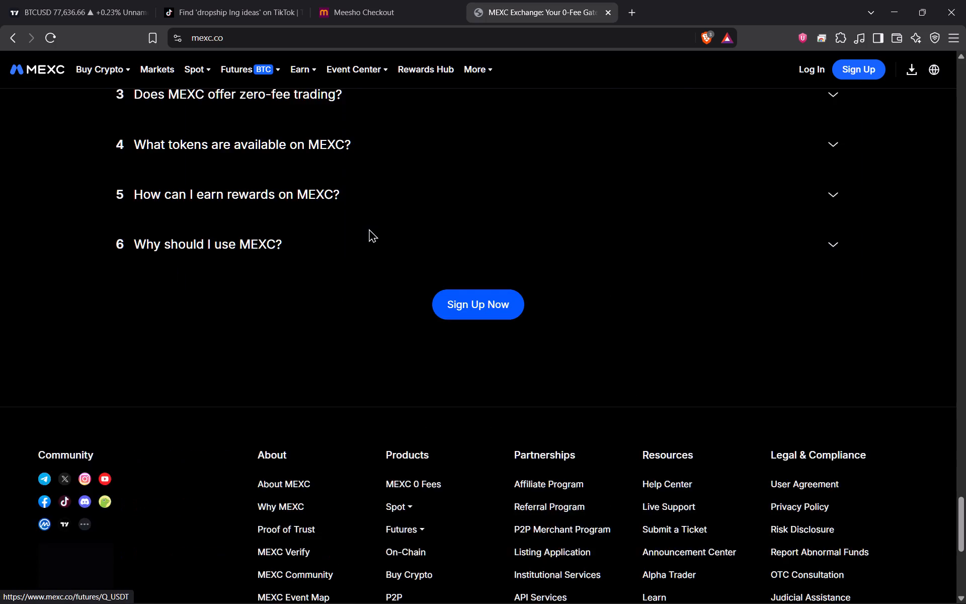
scroll(369, 229, "down", 8)
scroll(369, 229, "up", 2)
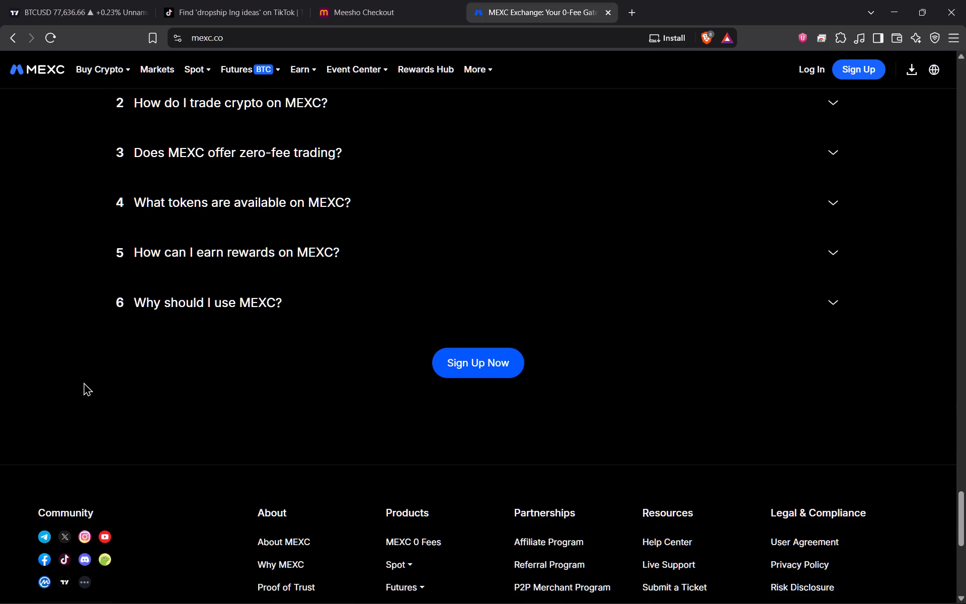
left_click(80, 532)
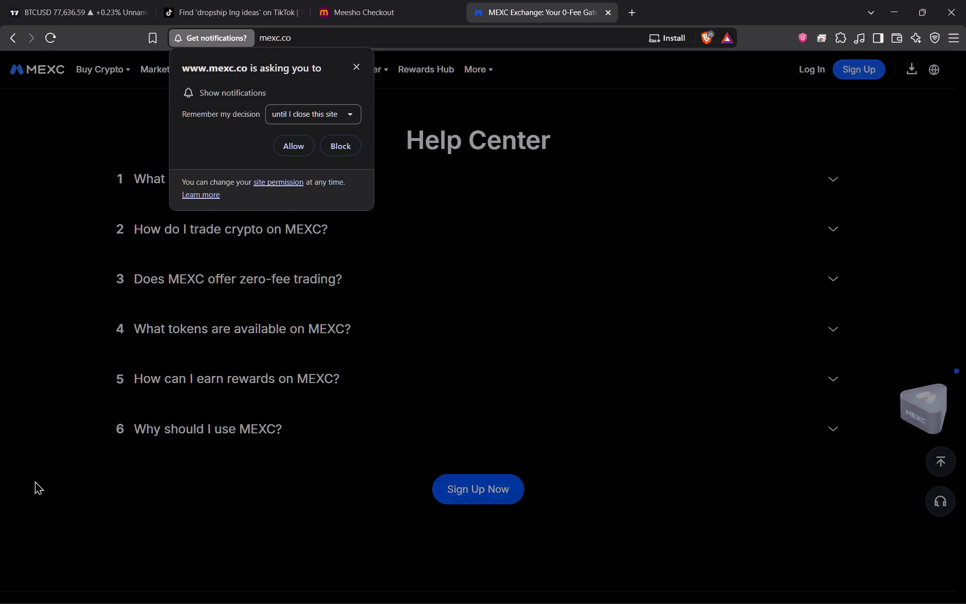
left_click(0, 442)
left_click(354, 60)
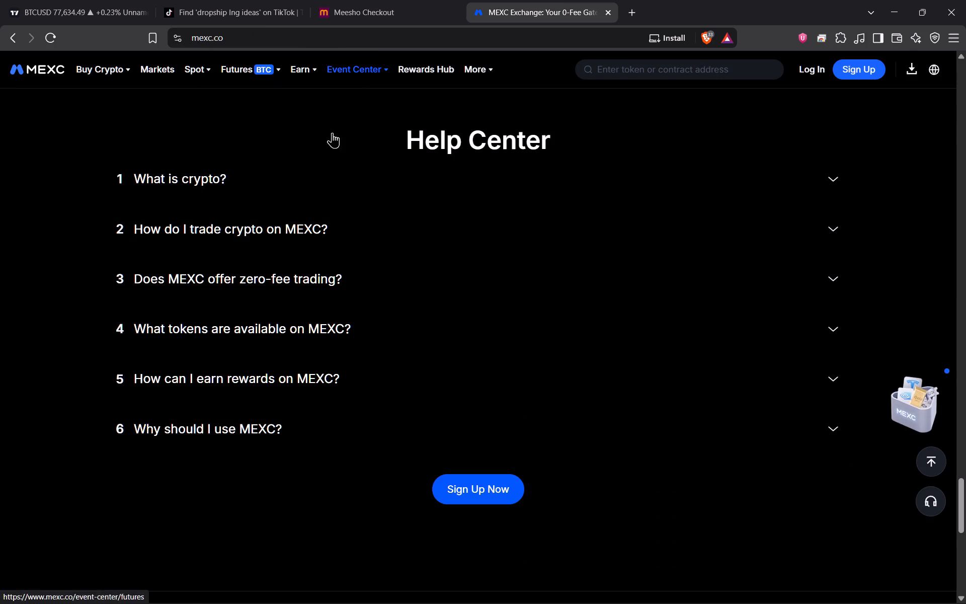
View the MEXC Asia Instagram profile through the community links in the MEXC site's footer, and close its tab.
scroll(274, 330, "down", 3)
scroll(239, 368, "down", 2)
scroll(168, 455, "up", 1)
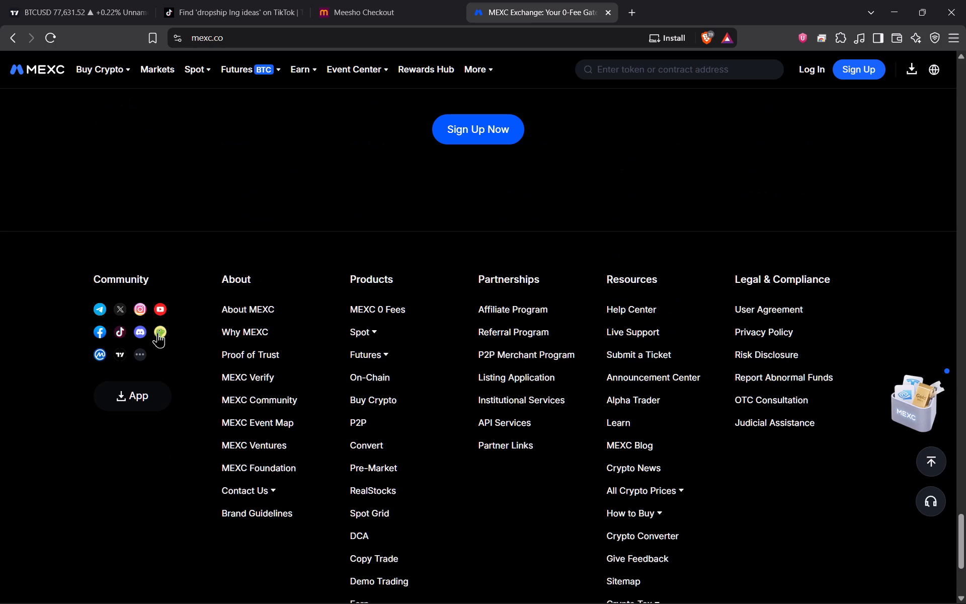
left_click(144, 309)
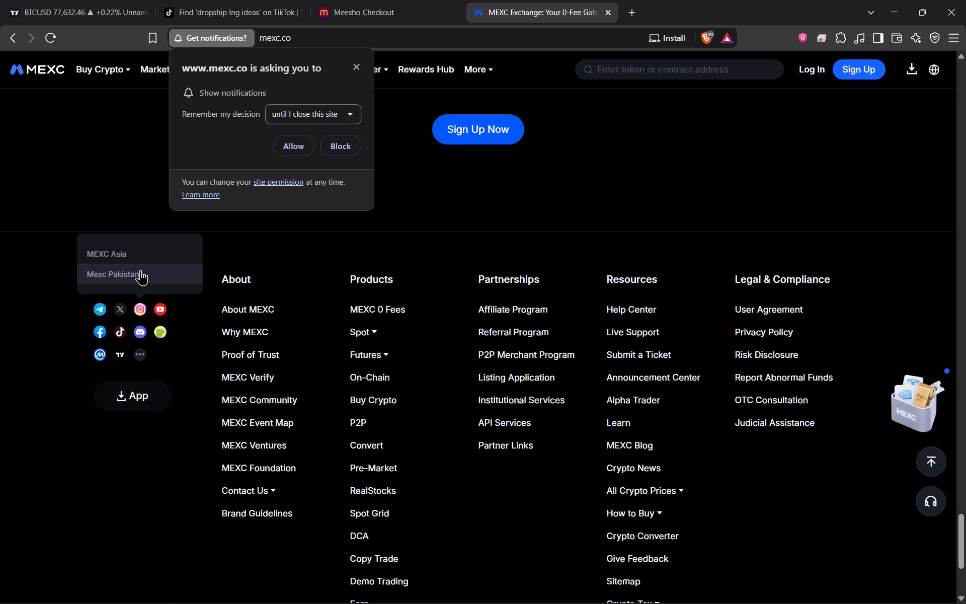
left_click(140, 259)
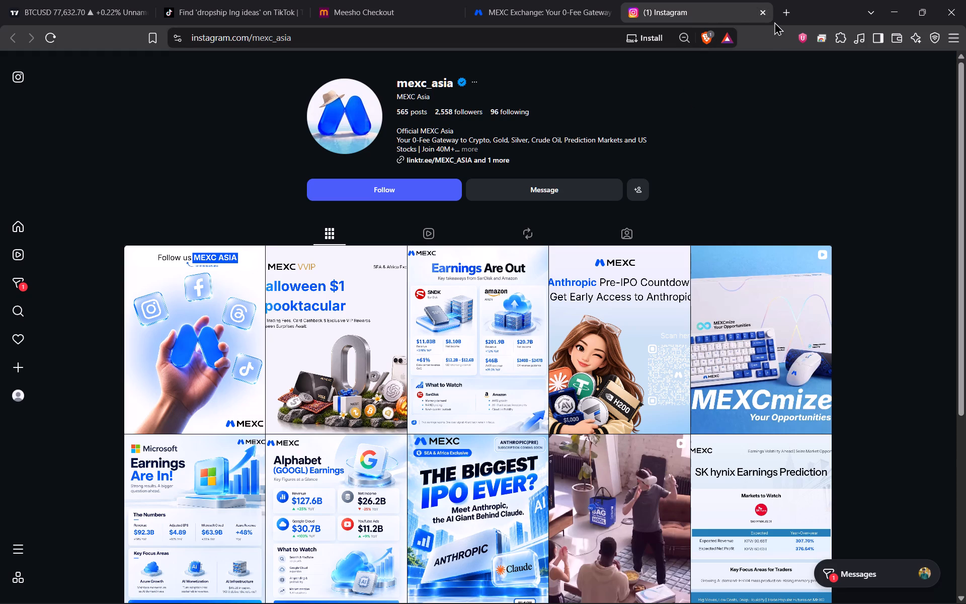
left_click(761, 8)
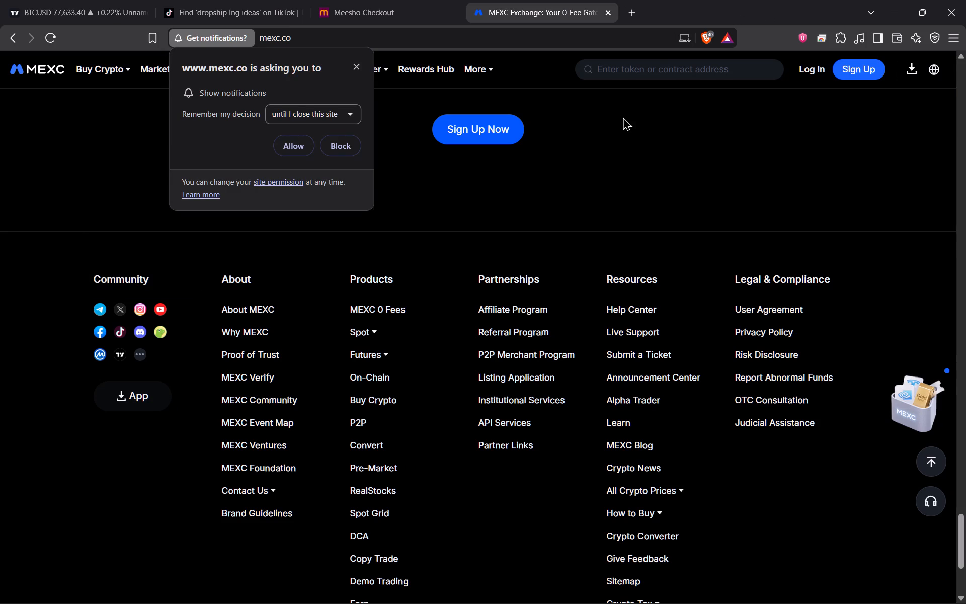
Dismiss the MEXC notification request and go back past the "mexc" search results to the blank new tab page.
left_click(618, 120)
left_click(354, 72)
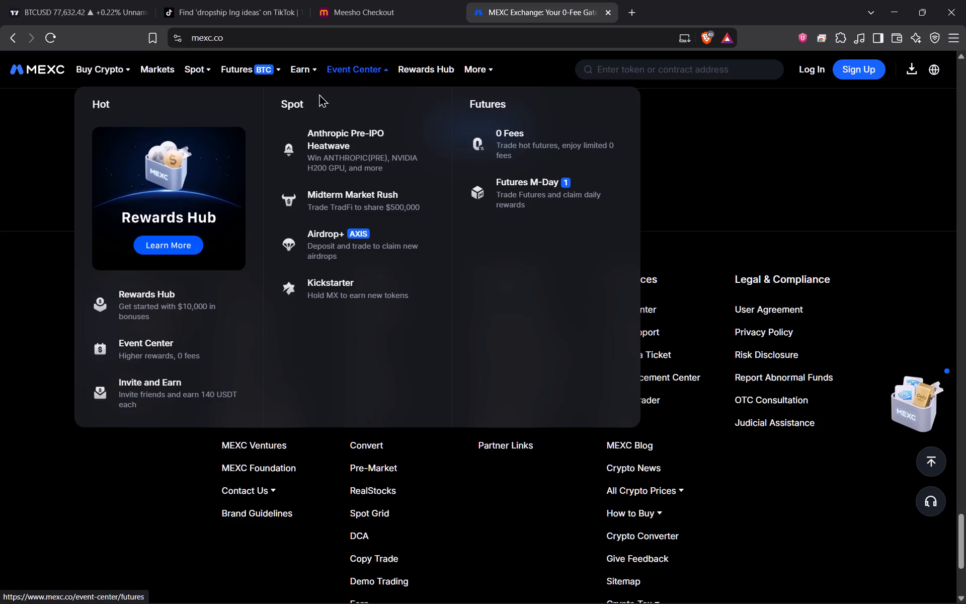
left_click_drag(1, 186, 9, 184)
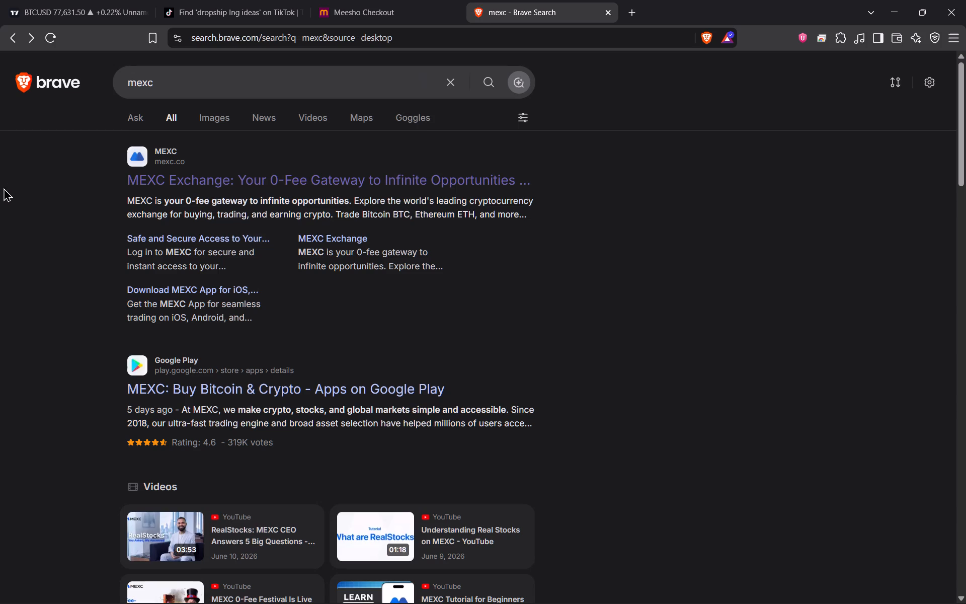
left_click(0, 312)
Return to the BTCUSD chart in TradingView and view the broker selection from its beginning.
left_click(0, 0)
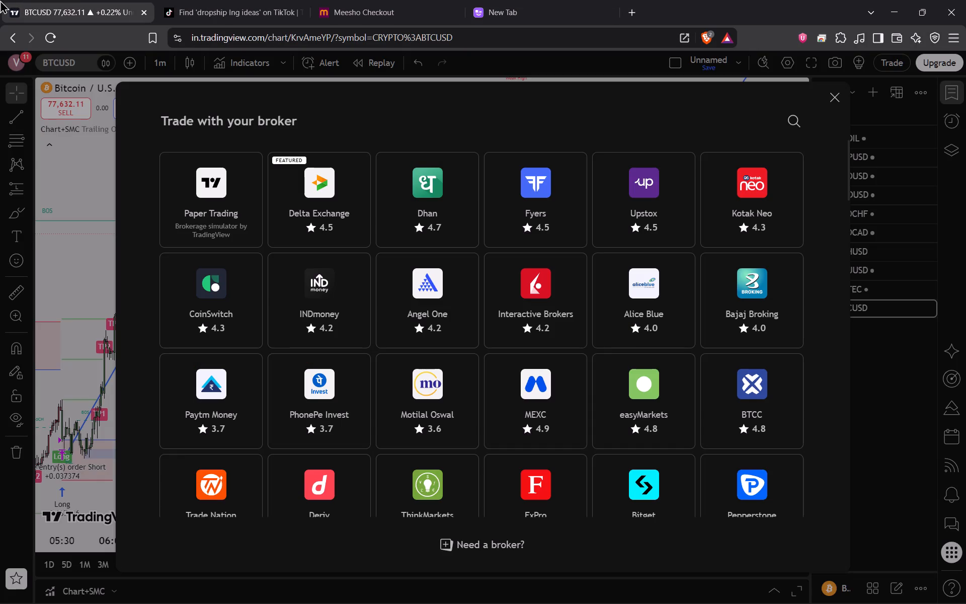
scroll(465, 343, "up", 3)
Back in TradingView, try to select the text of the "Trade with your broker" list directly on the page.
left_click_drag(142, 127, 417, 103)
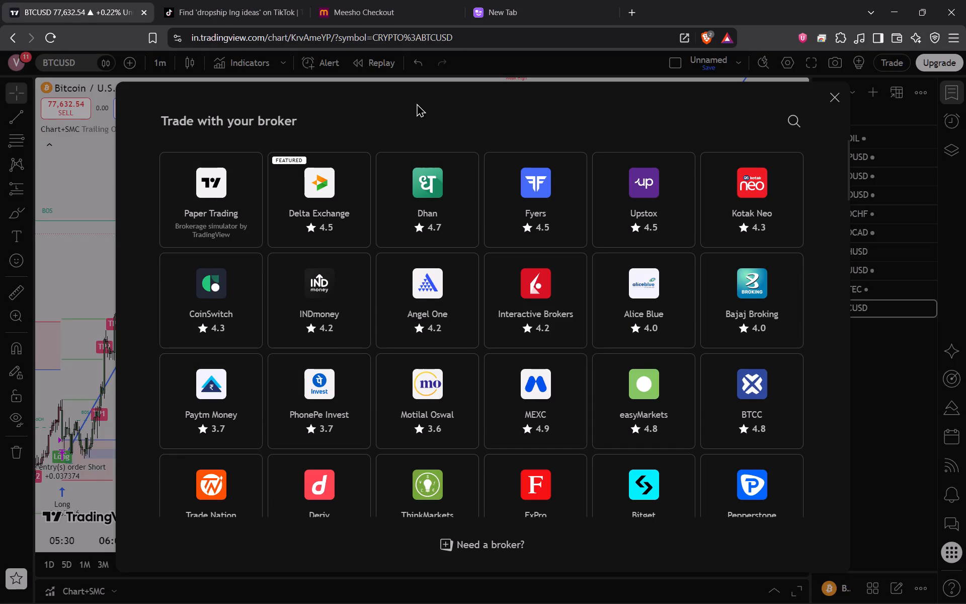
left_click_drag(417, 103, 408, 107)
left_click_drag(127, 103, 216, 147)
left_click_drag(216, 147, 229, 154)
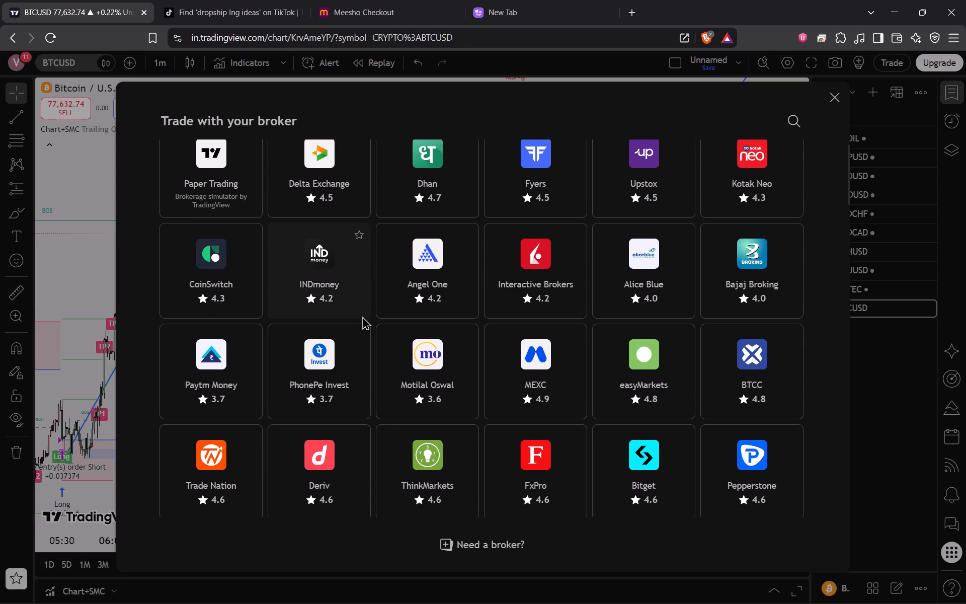
key("shift+super+s")
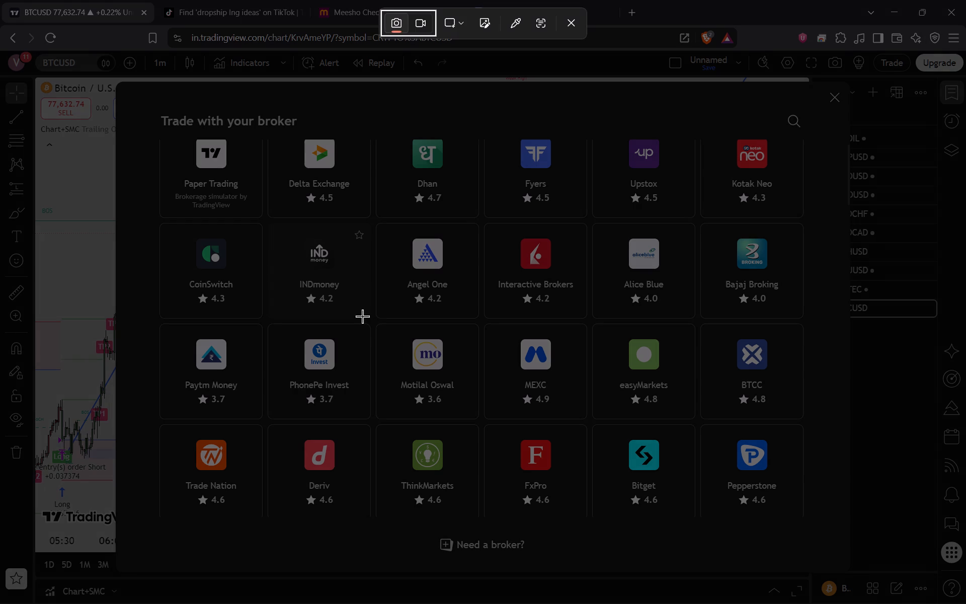
left_click(540, 24)
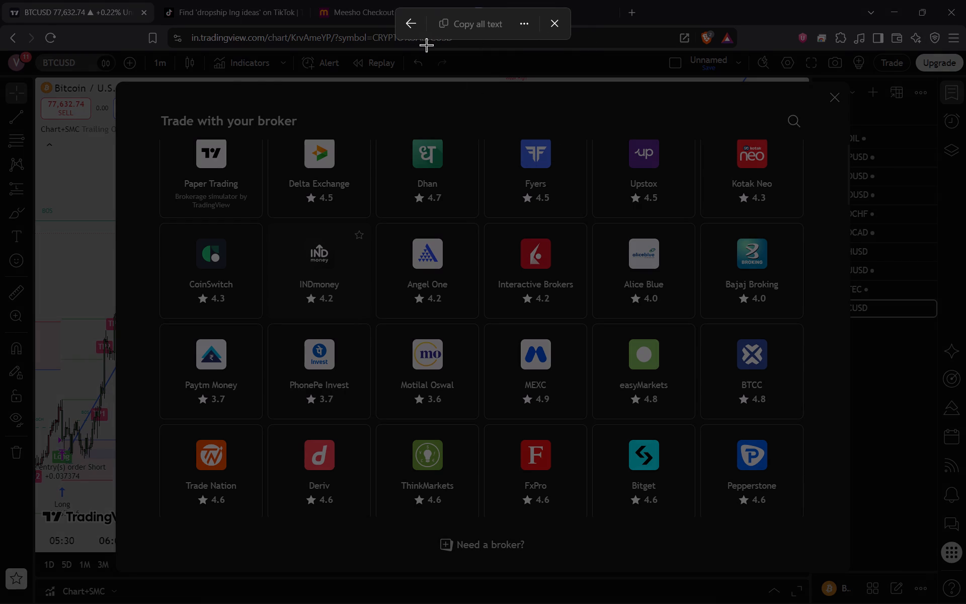
left_click_drag(142, 105, 804, 526)
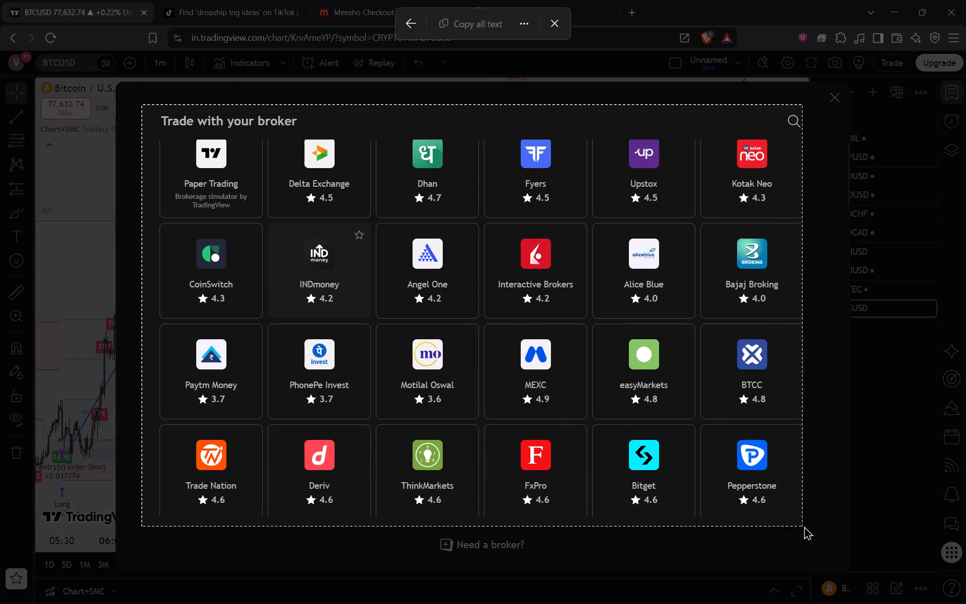
left_click_drag(804, 526, 800, 533)
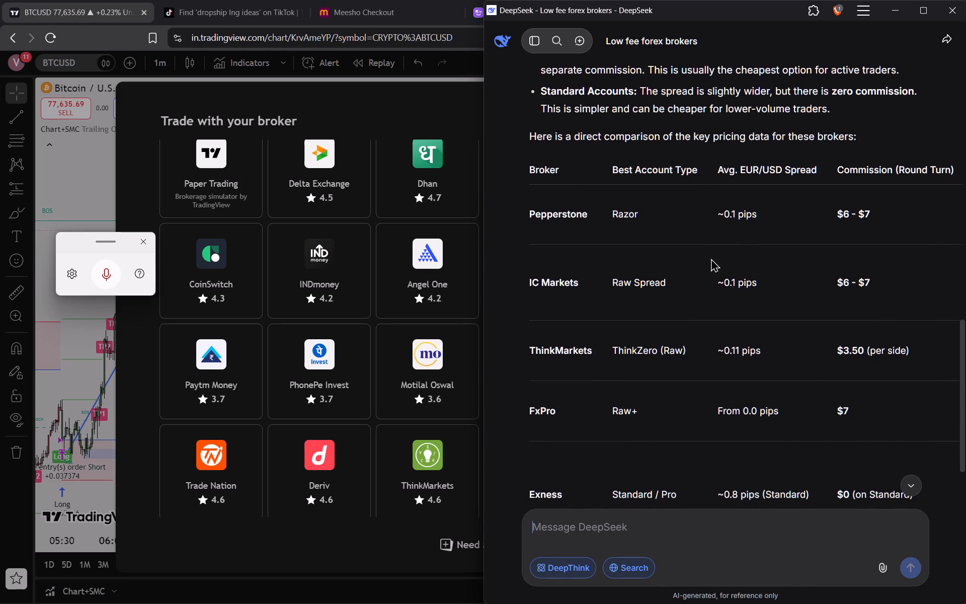
scroll(711, 258, "down", 1)
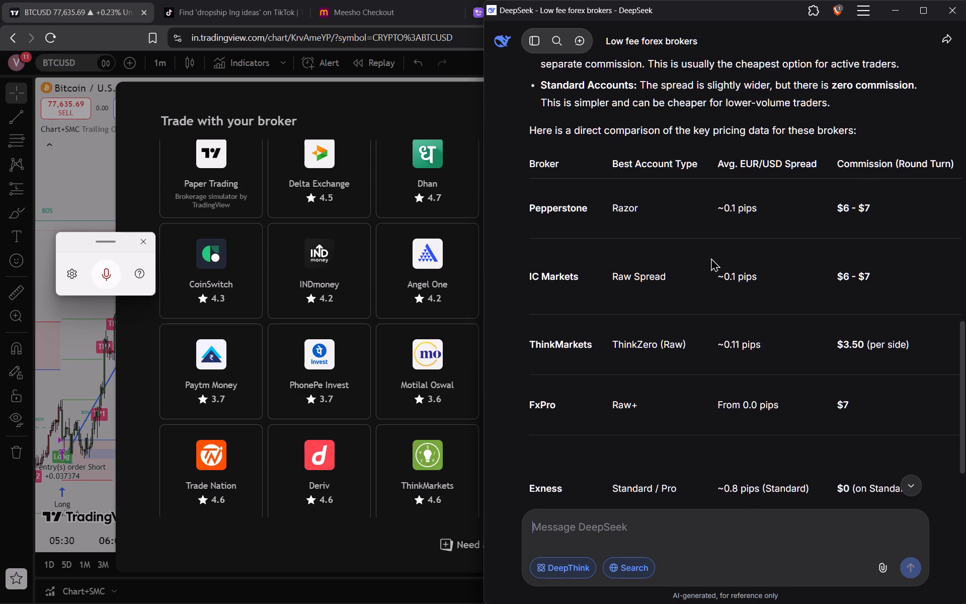
scroll(711, 258, "down", 3)
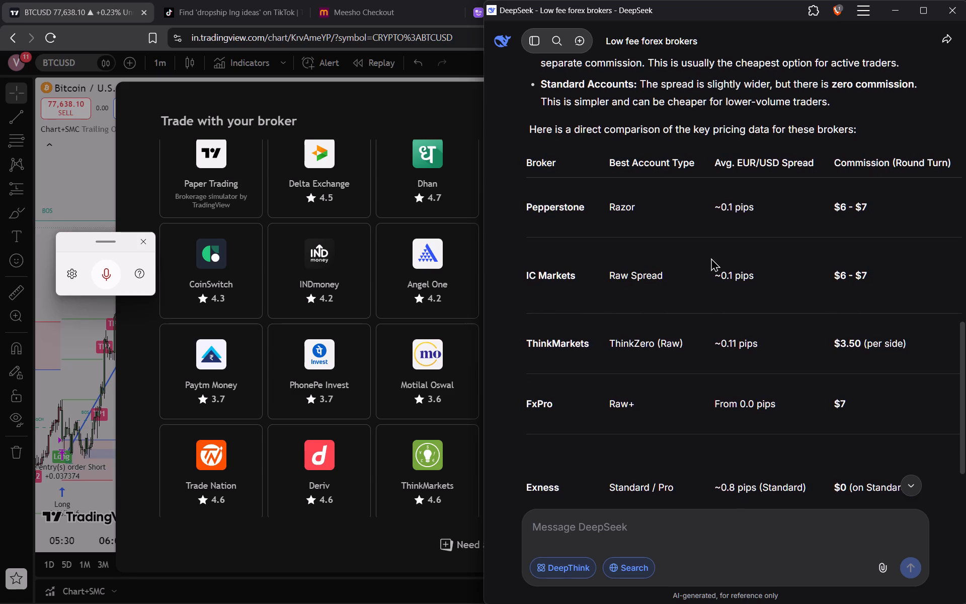
scroll(711, 258, "down", 6)
scroll(711, 258, "up", 5)
scroll(711, 258, "down", 1)
scroll(711, 258, "right", 1)
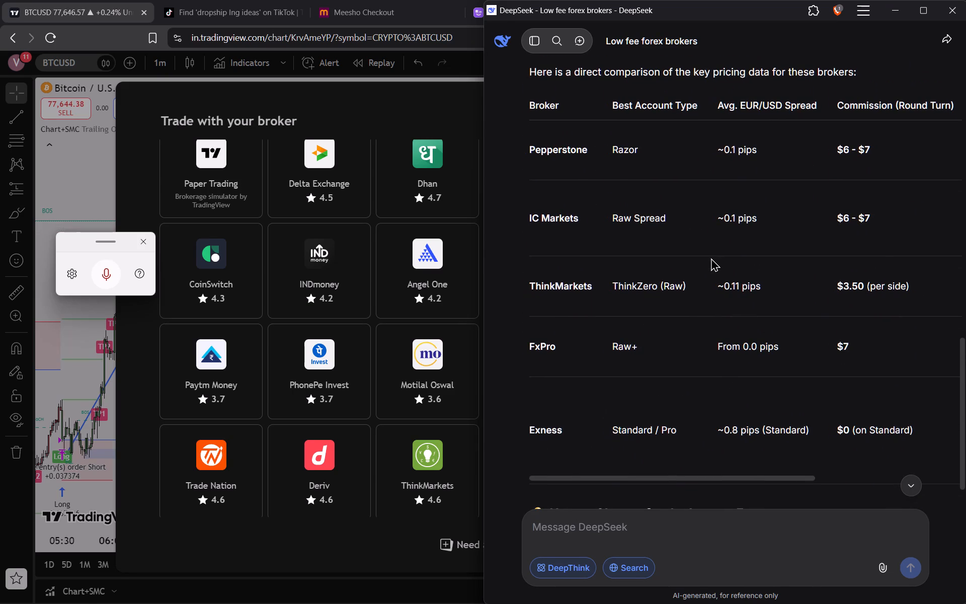
scroll(711, 258, "right", 3)
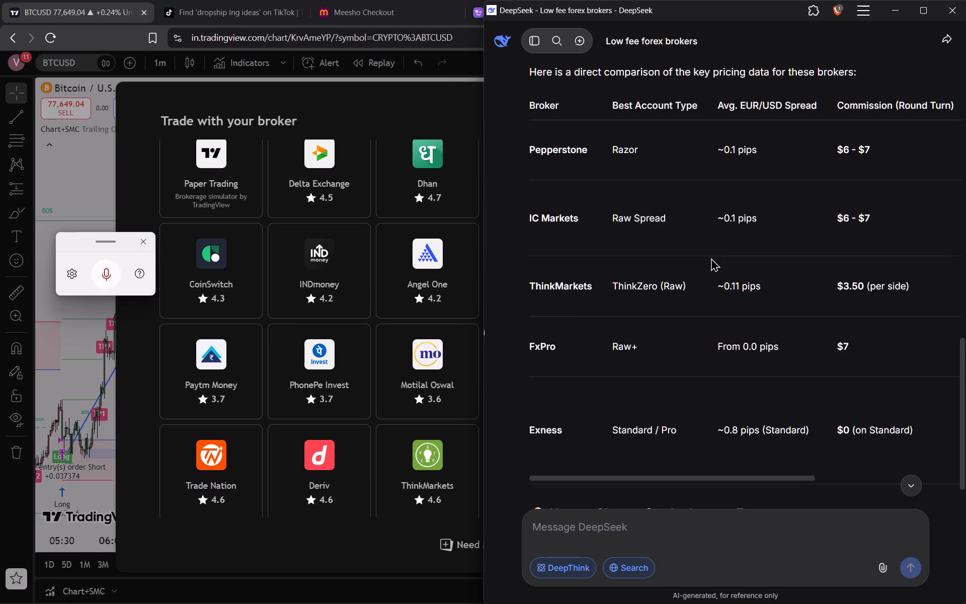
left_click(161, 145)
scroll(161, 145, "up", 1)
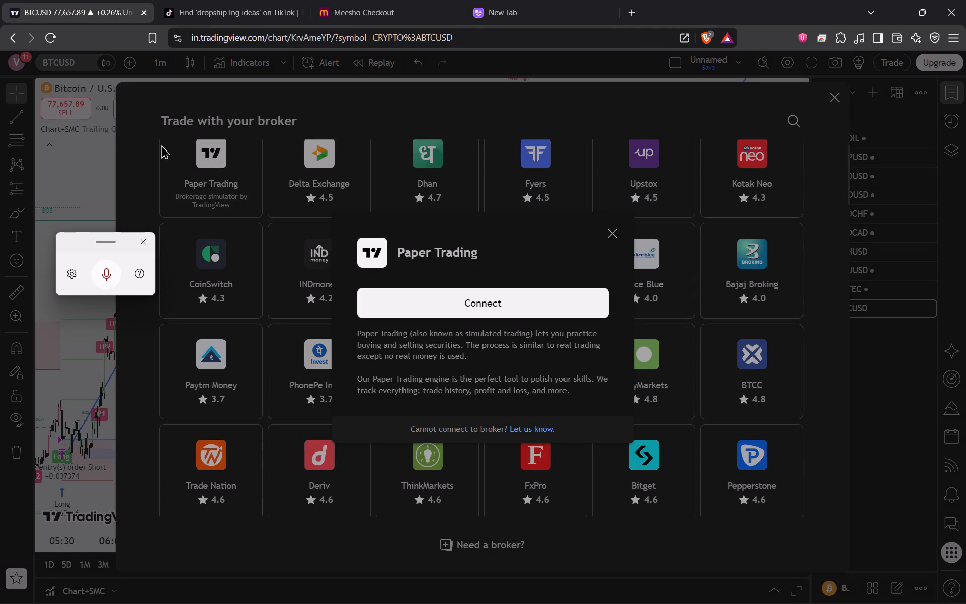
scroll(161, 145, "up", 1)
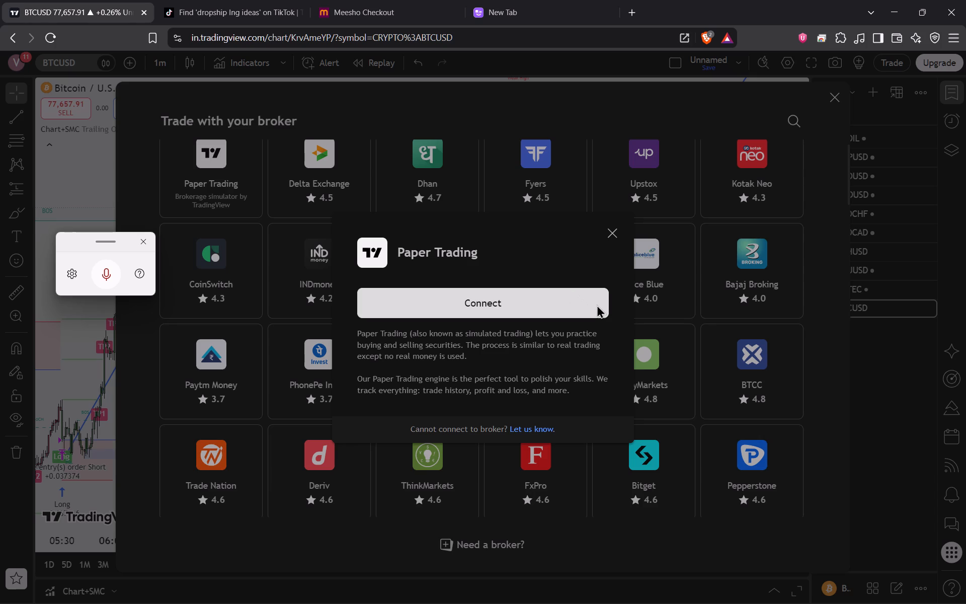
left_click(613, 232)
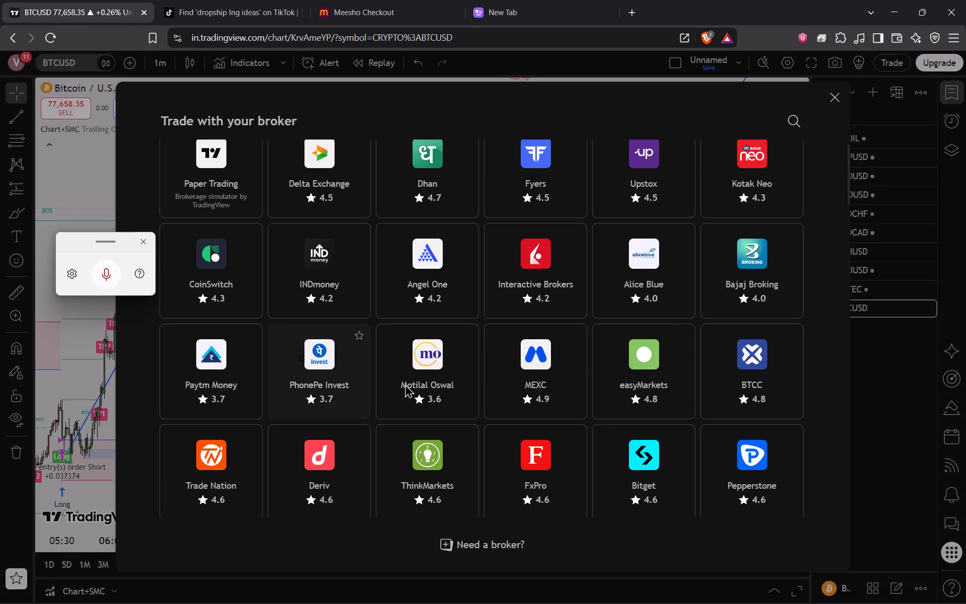
Look through TradingView's full list of supported brokers, down to its last entry.
scroll(701, 388, "down", 1)
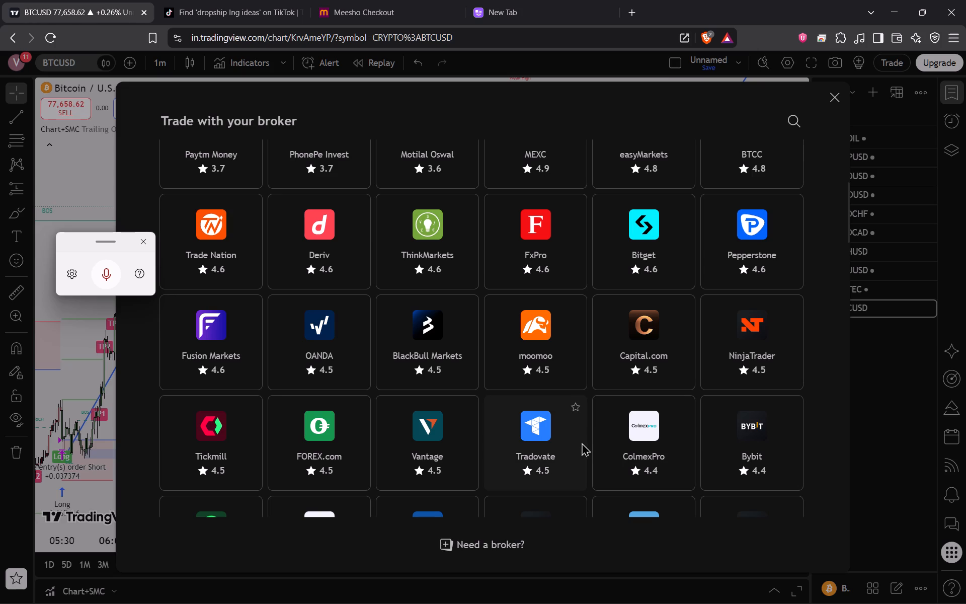
scroll(550, 449, "up", 3)
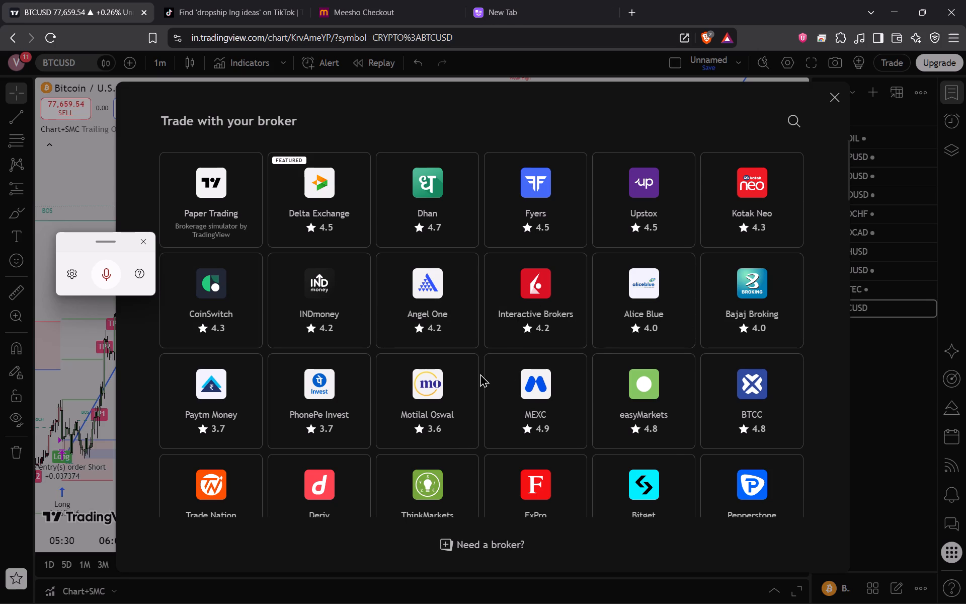
scroll(480, 373, "down", 1)
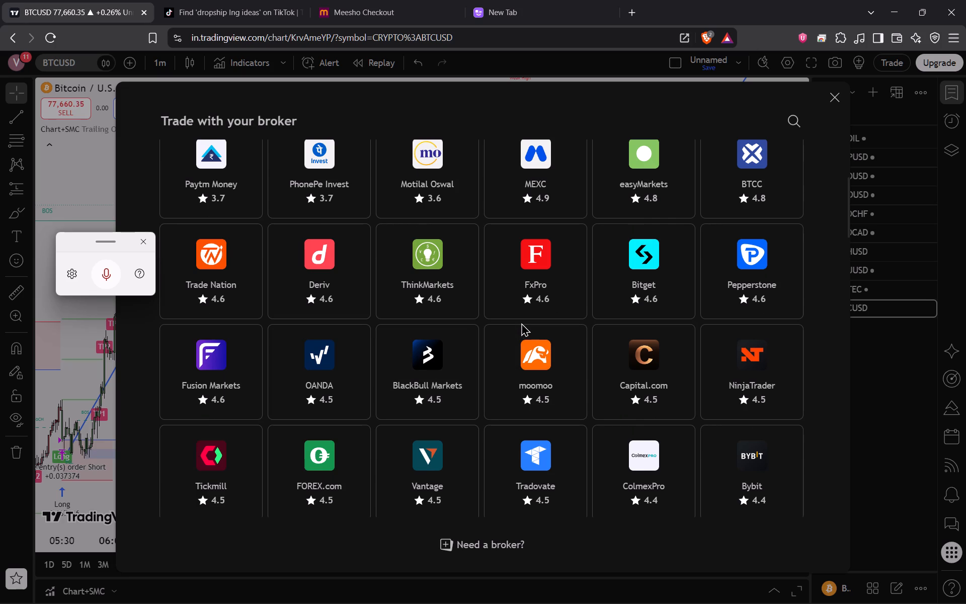
scroll(521, 323, "down", 1)
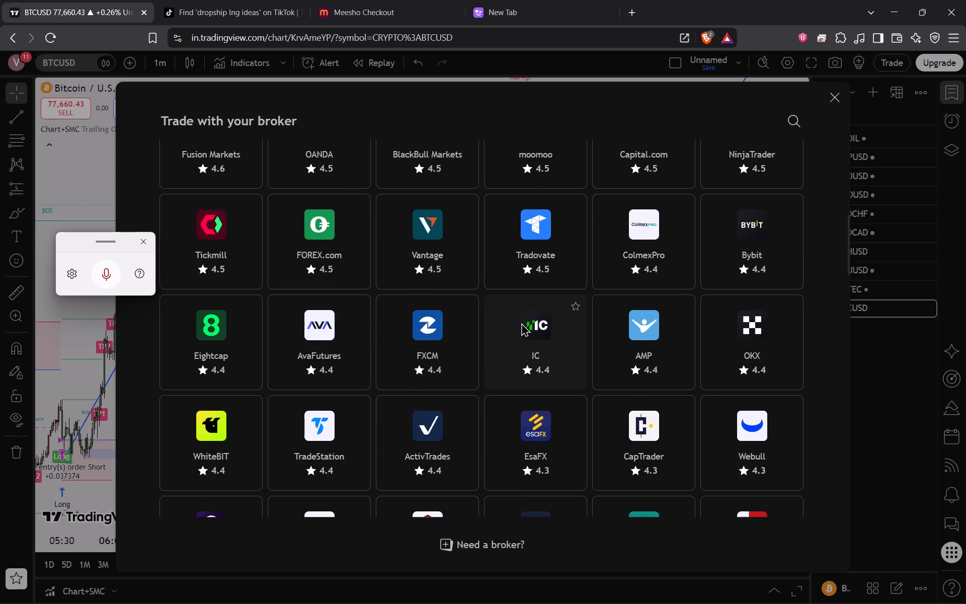
scroll(521, 323, "down", 1)
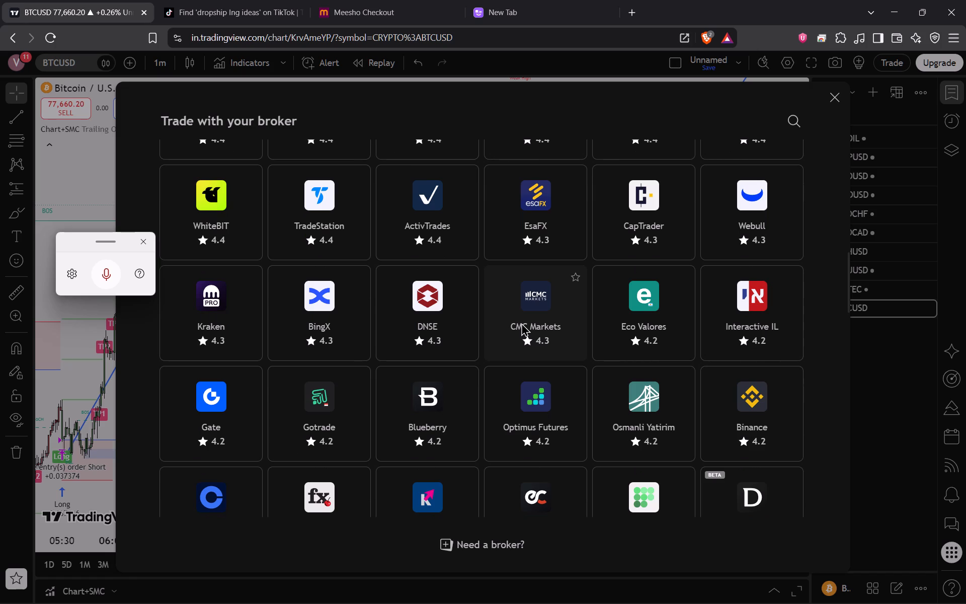
scroll(521, 323, "down", 2)
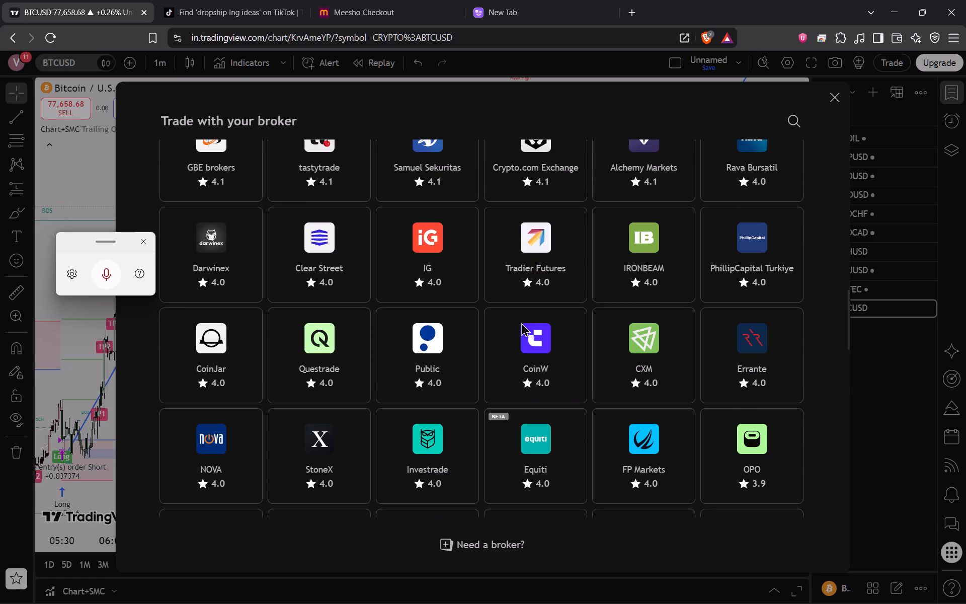
scroll(521, 323, "down", 4)
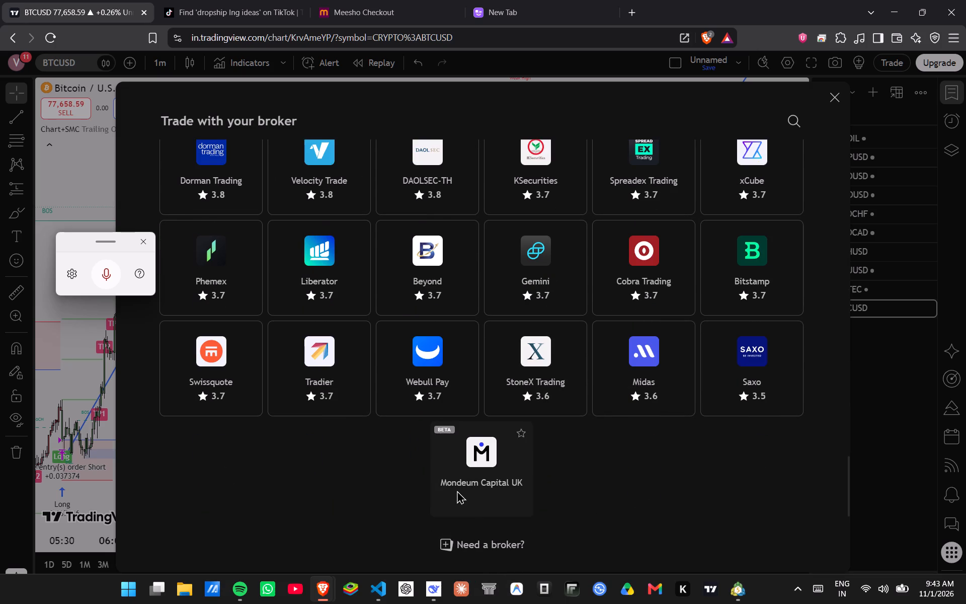
Open TradingView's page for finding a broker, look through its broker cards, and go to the broker comparison page.
left_click(474, 548)
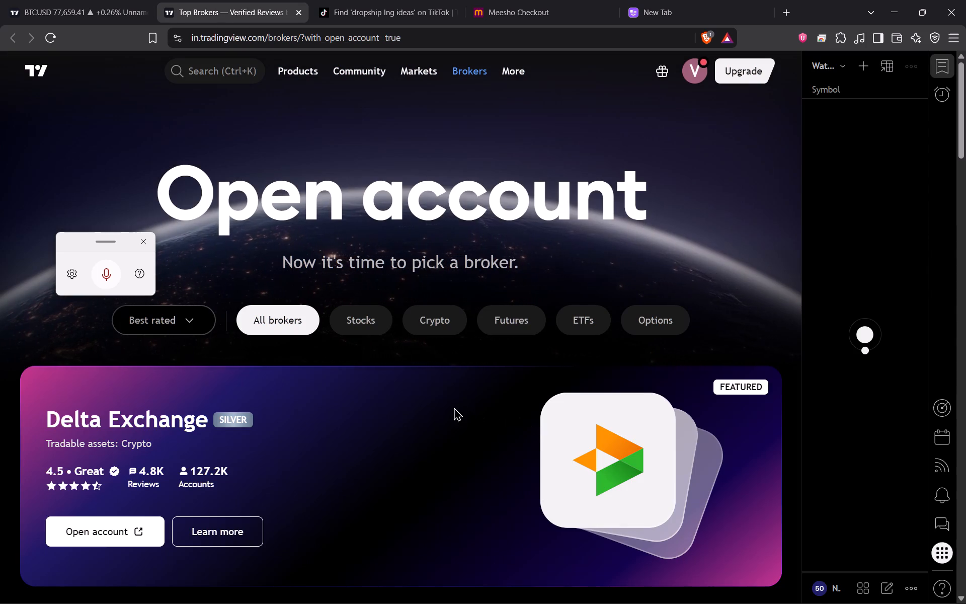
scroll(359, 378, "down", 4)
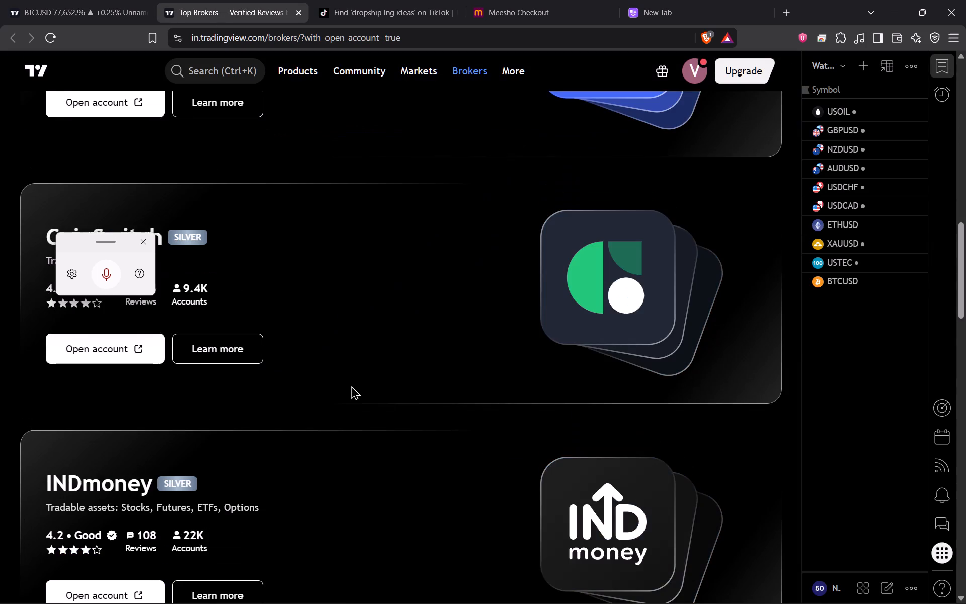
scroll(351, 386, "down", 2)
scroll(402, 396, "down", 2)
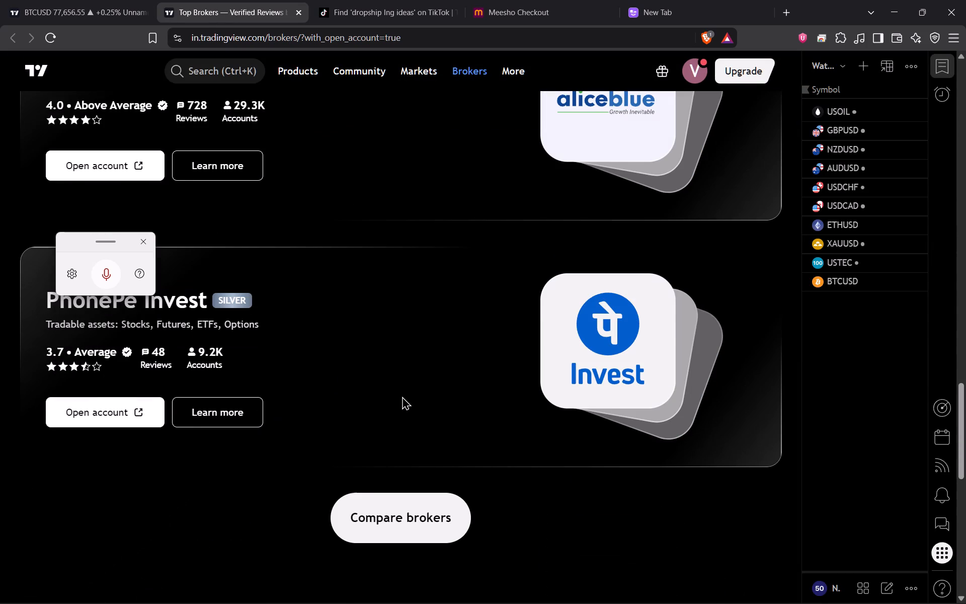
left_click(426, 512)
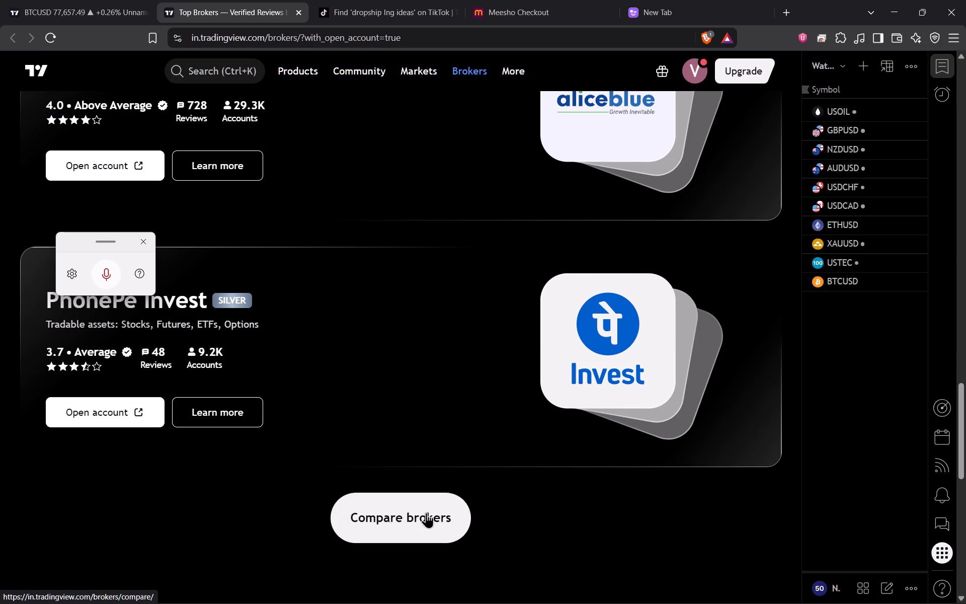
Search the comparison page's broker picker for "ex", clear the search, and look through the full list of brokers offered.
scroll(473, 445, "down", 1)
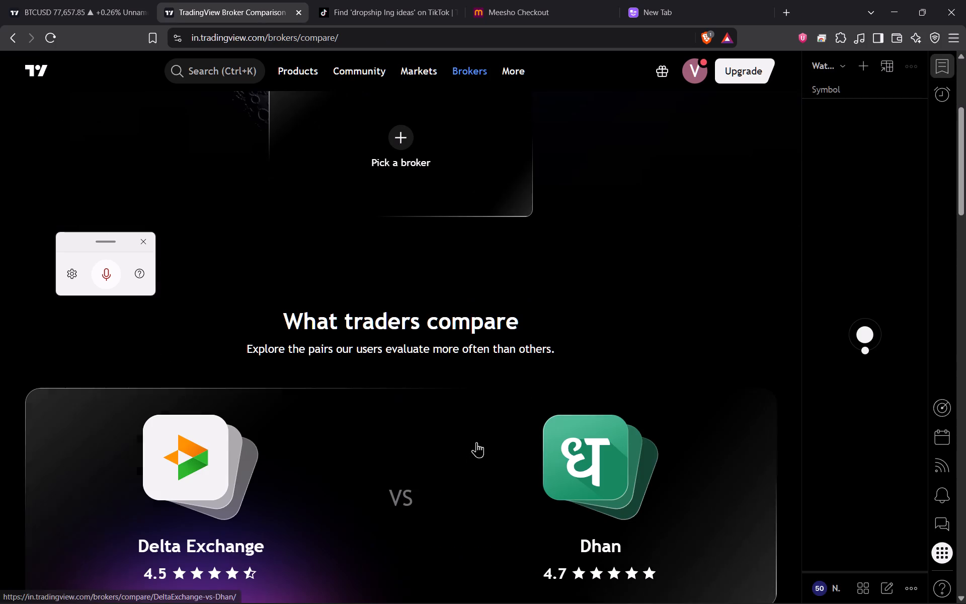
left_click(416, 133)
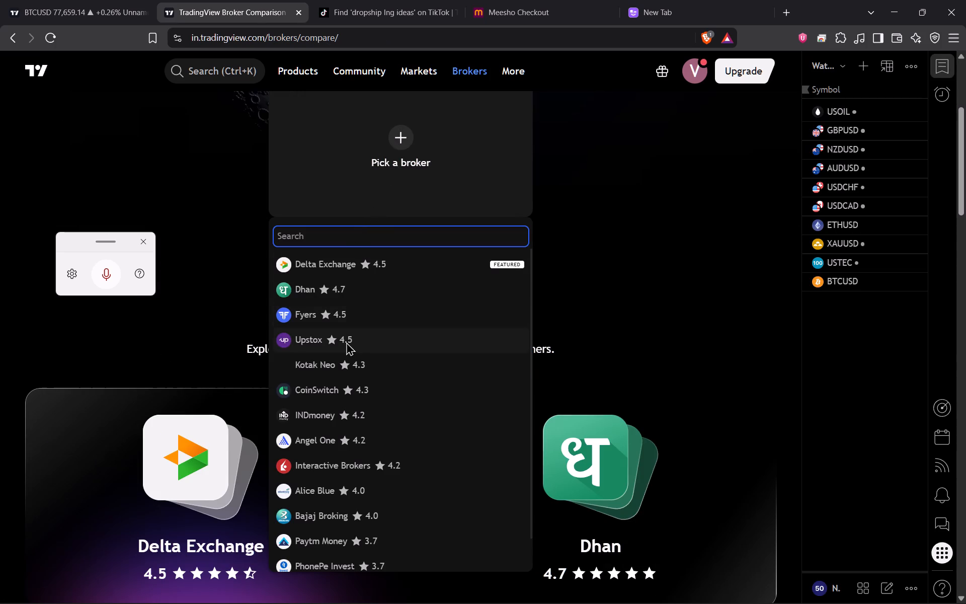
scroll(357, 478, "down", 3)
scroll(359, 479, "up", 3)
key("e")
key("x")
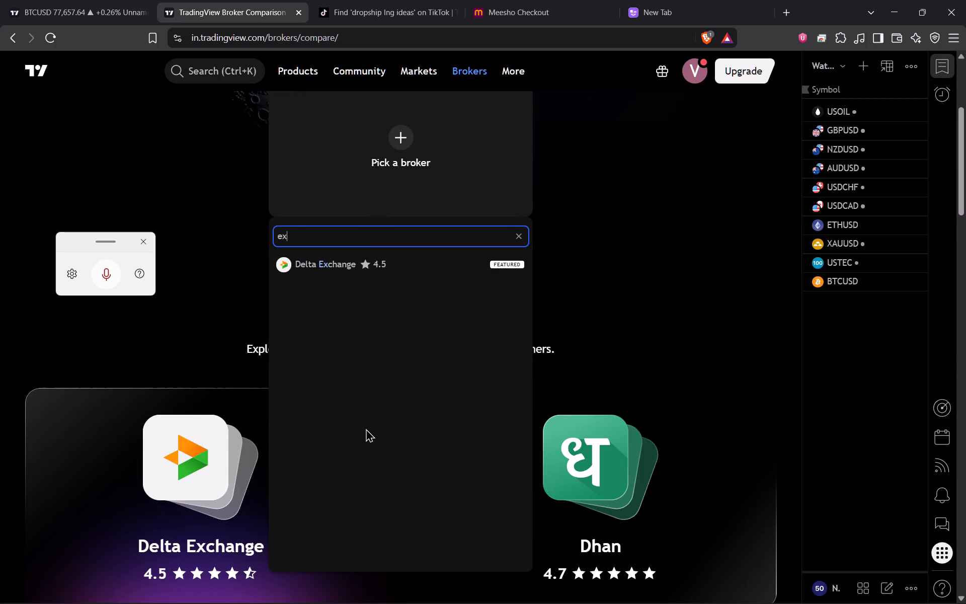
key("ctrl+a")
key("BackSpace")
scroll(369, 347, "down", 2)
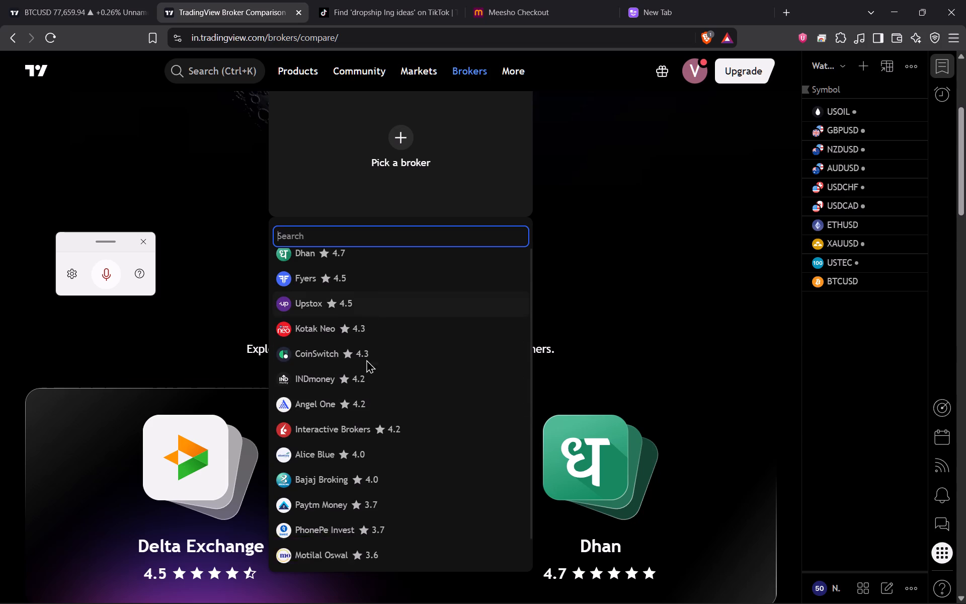
scroll(366, 359, "down", 1)
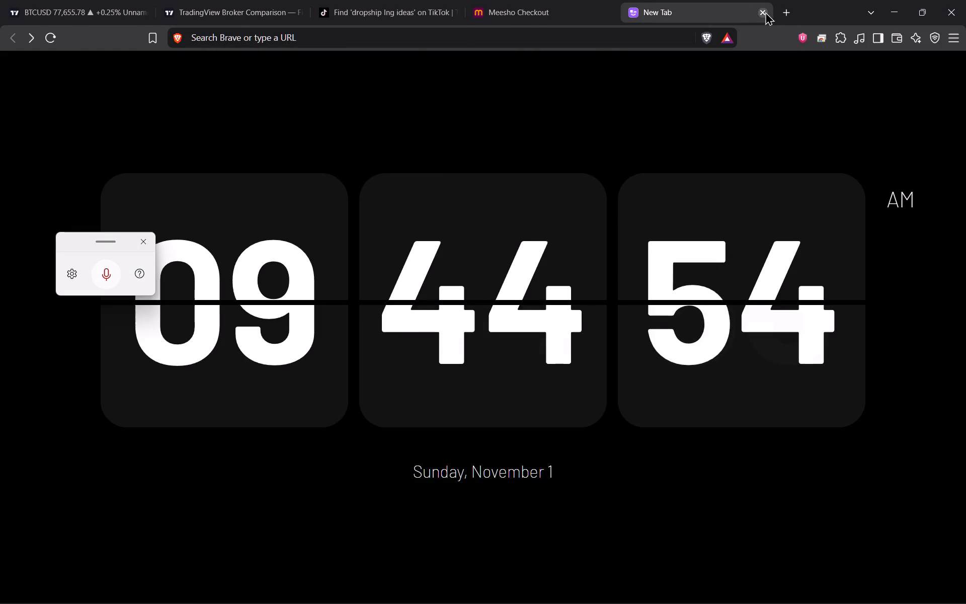
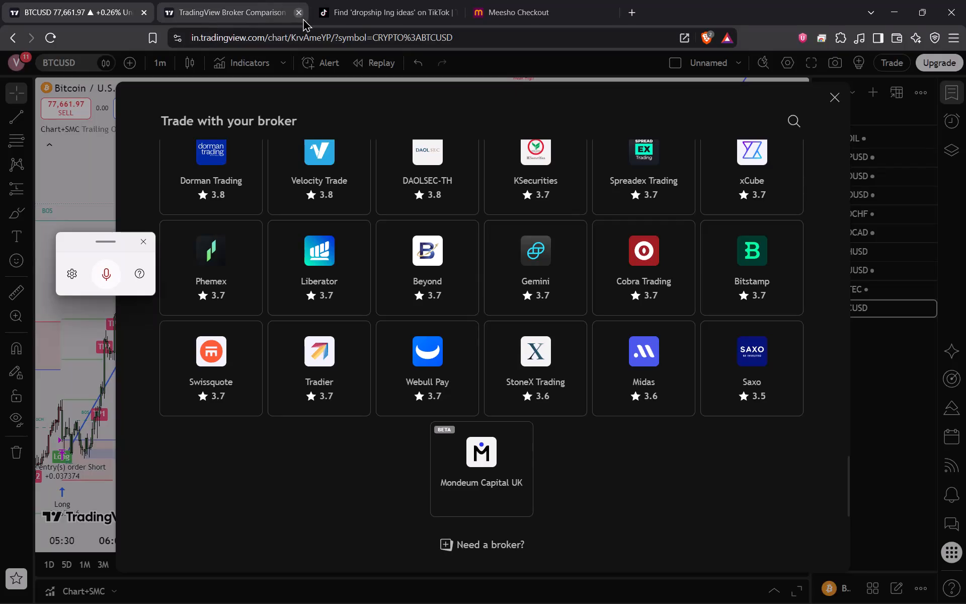
Close the TradingView Broker Comparison page and dismiss the broker selection window covering the BTCUSD chart.
left_click(303, 18)
left_click(832, 99)
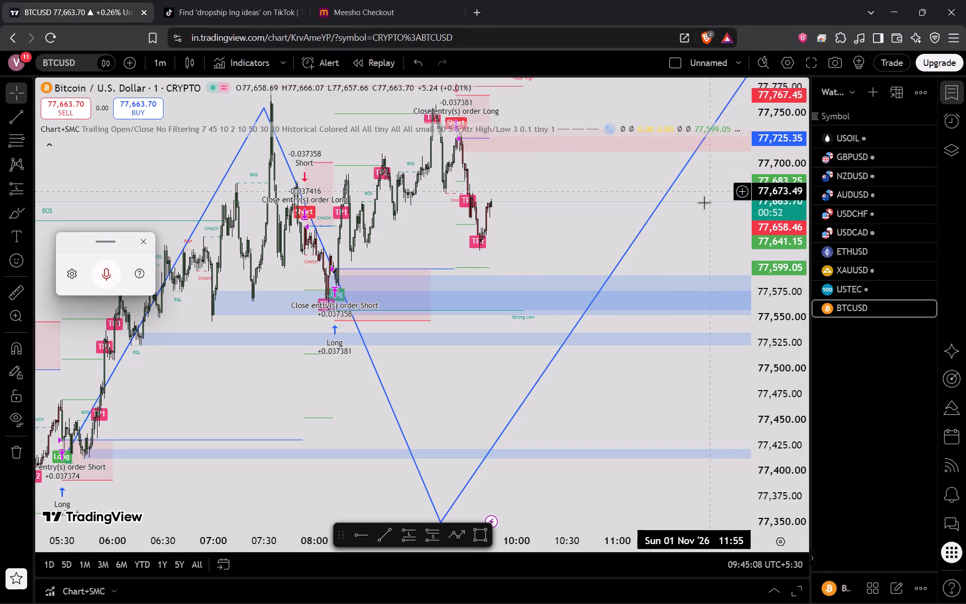
Switch the BTCUSD chart from the 1-minute to the 15-minute timeframe.
left_click_drag(698, 212, 659, 261)
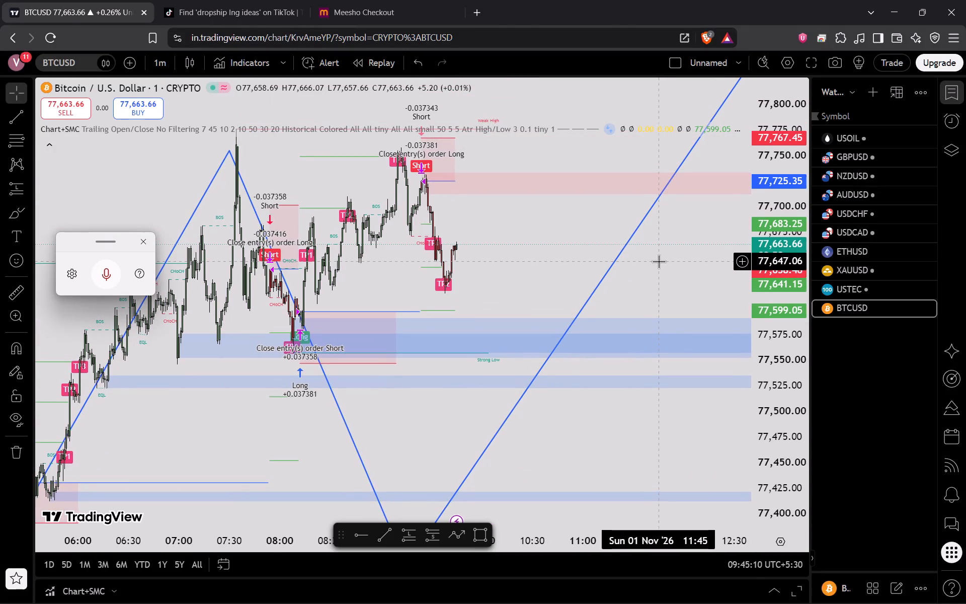
type("15")
key("Return")
key("Return")
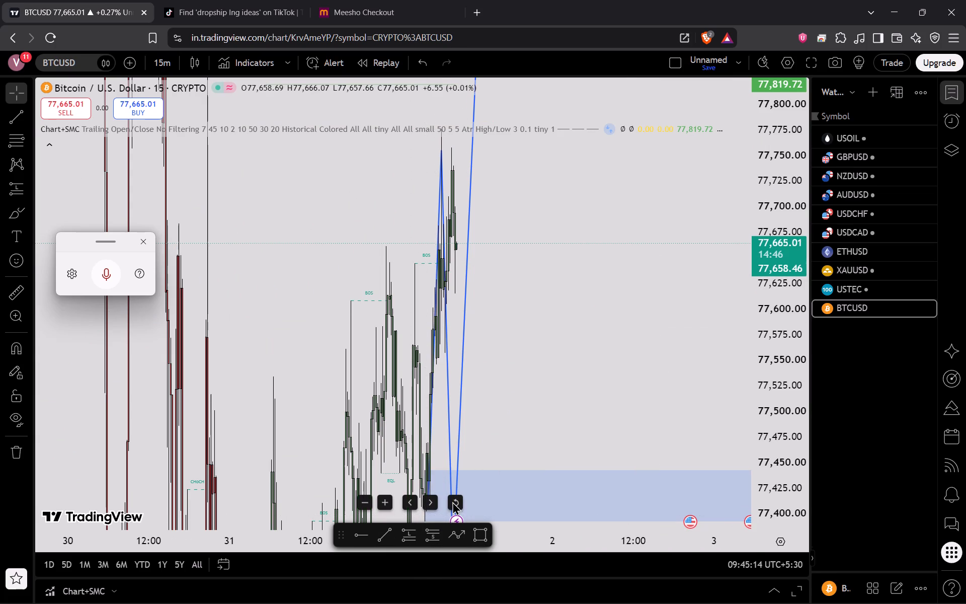
Reset the 15-minute BTCUSD chart view and examine recent price action against the supply and demand zones and the drawn projection path.
left_click(452, 501)
scroll(667, 311, "left", 2)
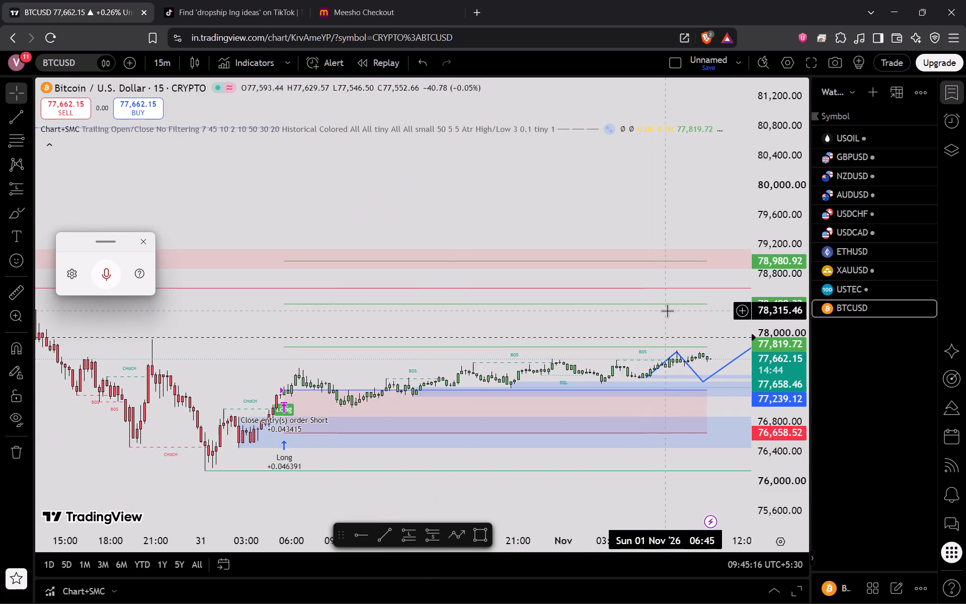
scroll(667, 311, "left", 4)
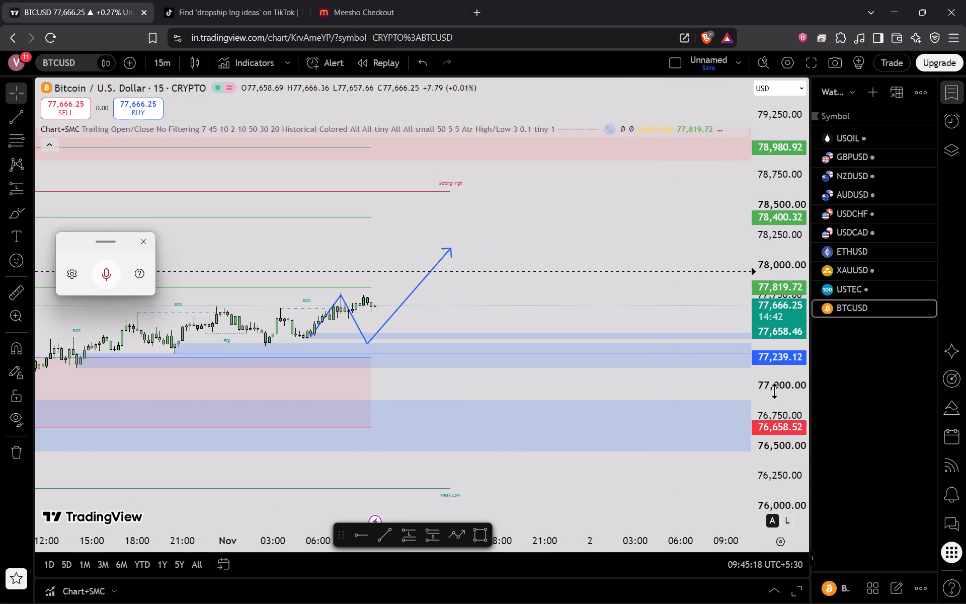
left_click_drag(775, 347, 772, 275)
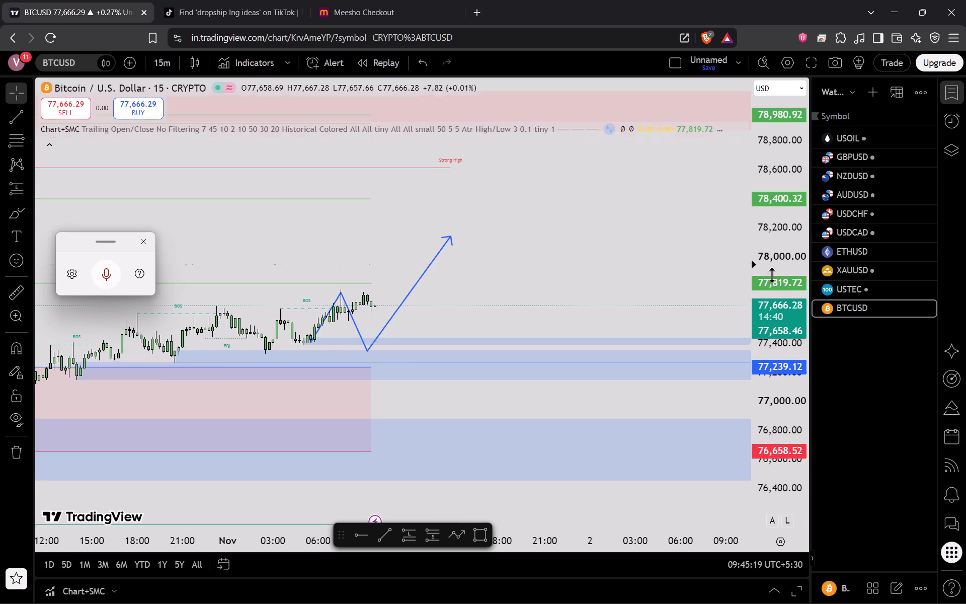
left_click_drag(772, 275, 769, 250)
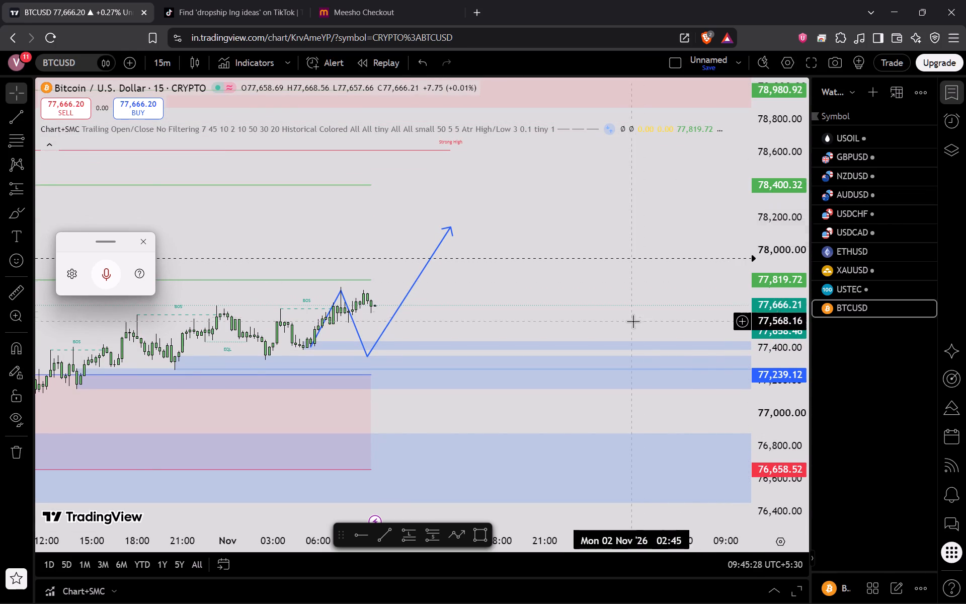
scroll(633, 321, "down", 4)
scroll(633, 321, "up", 3)
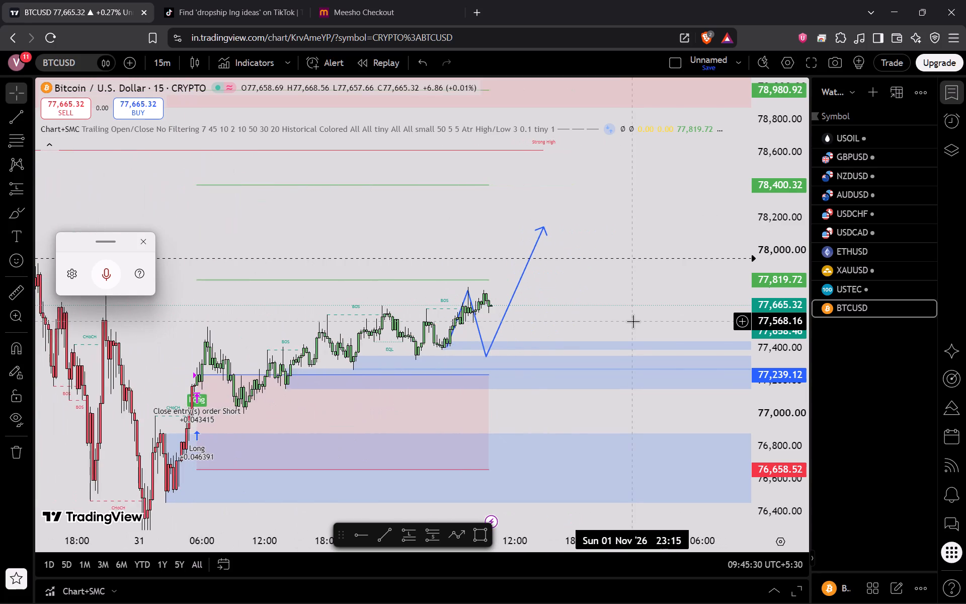
scroll(633, 321, "up", 2)
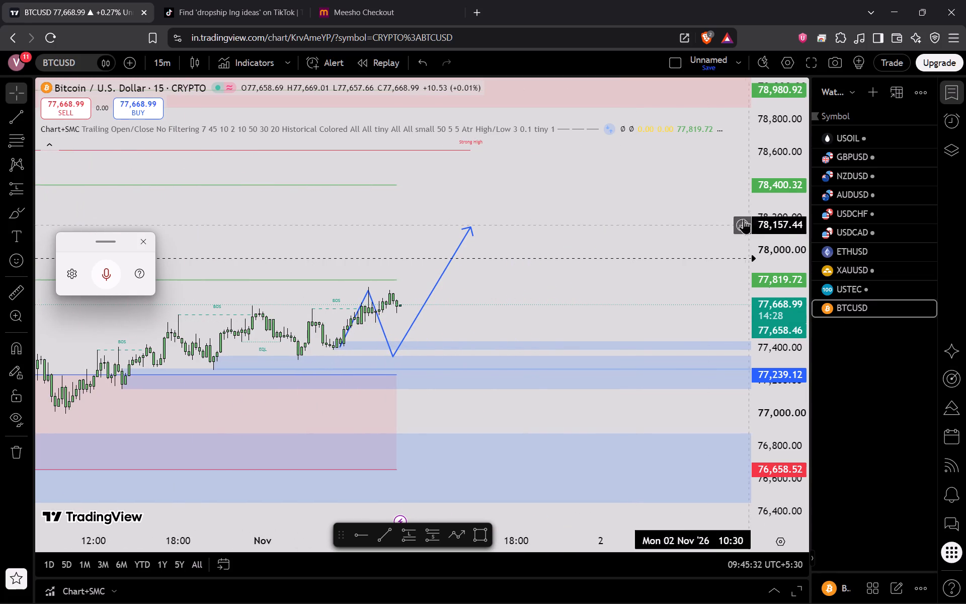
Reopen the chart's broker selection window, move the dictation widget off it, and look through the whole list of supported brokers.
left_click(893, 67)
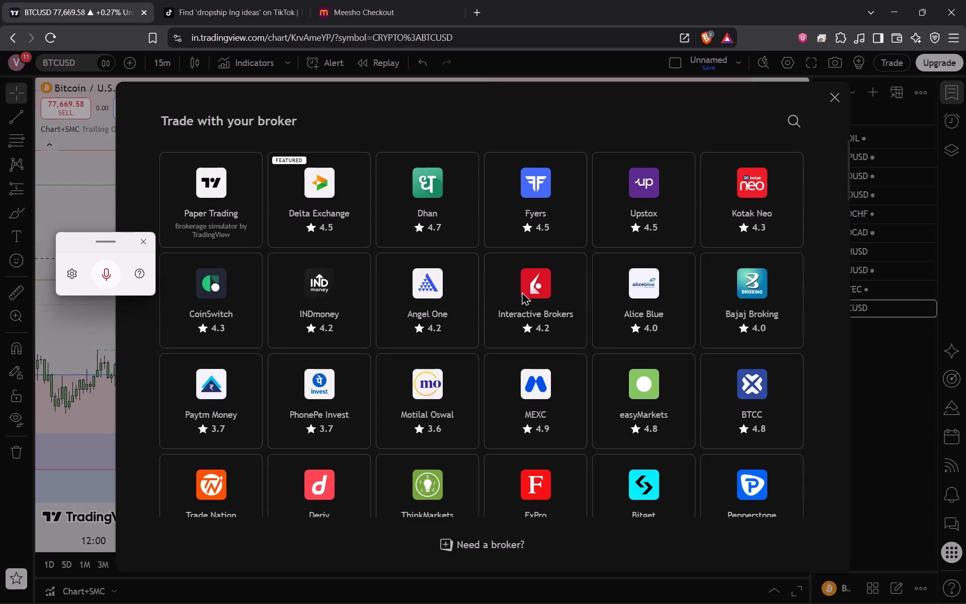
left_click_drag(108, 238, 66, 272)
scroll(365, 378, "down", 1)
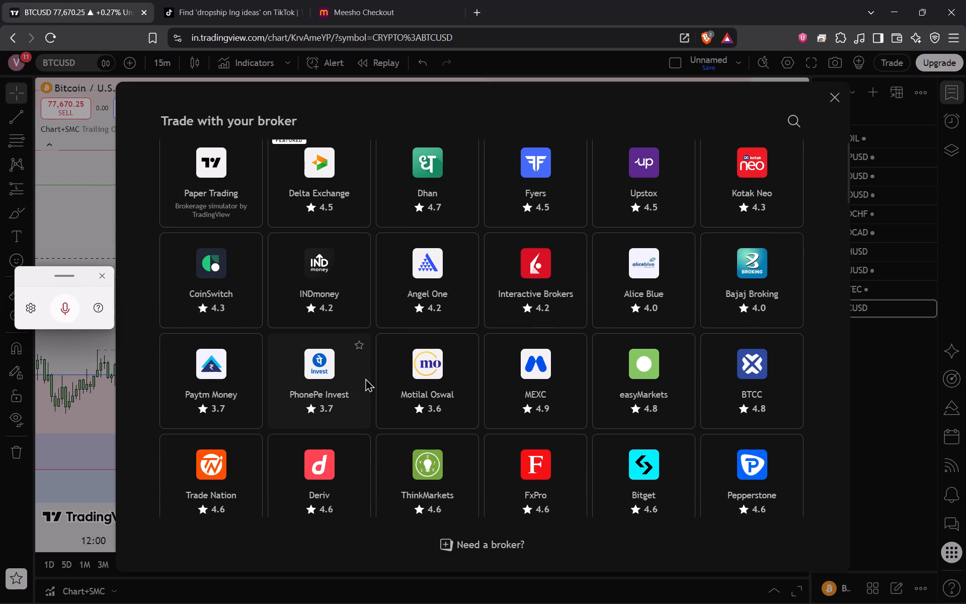
scroll(365, 378, "down", 4)
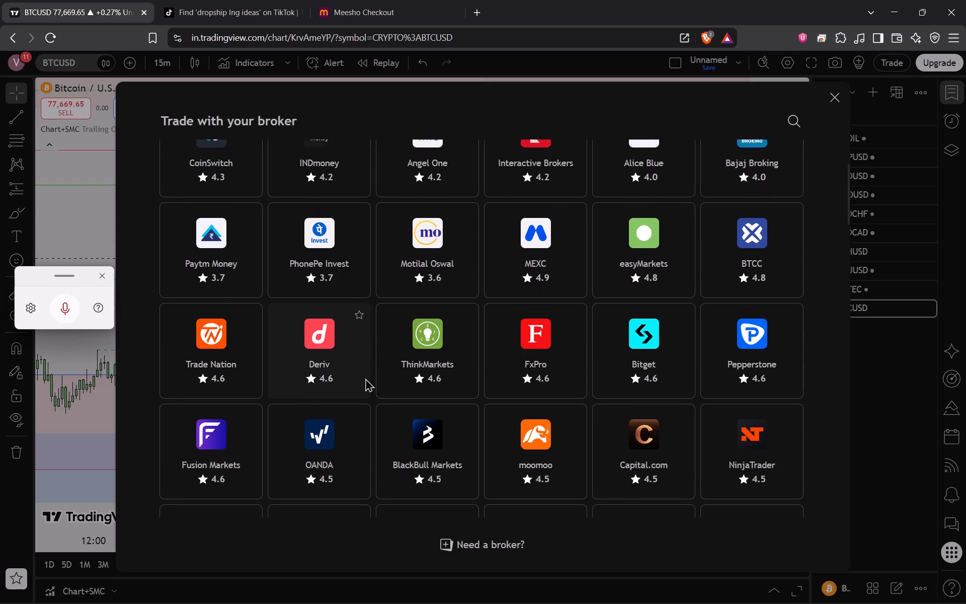
scroll(365, 378, "down", 4)
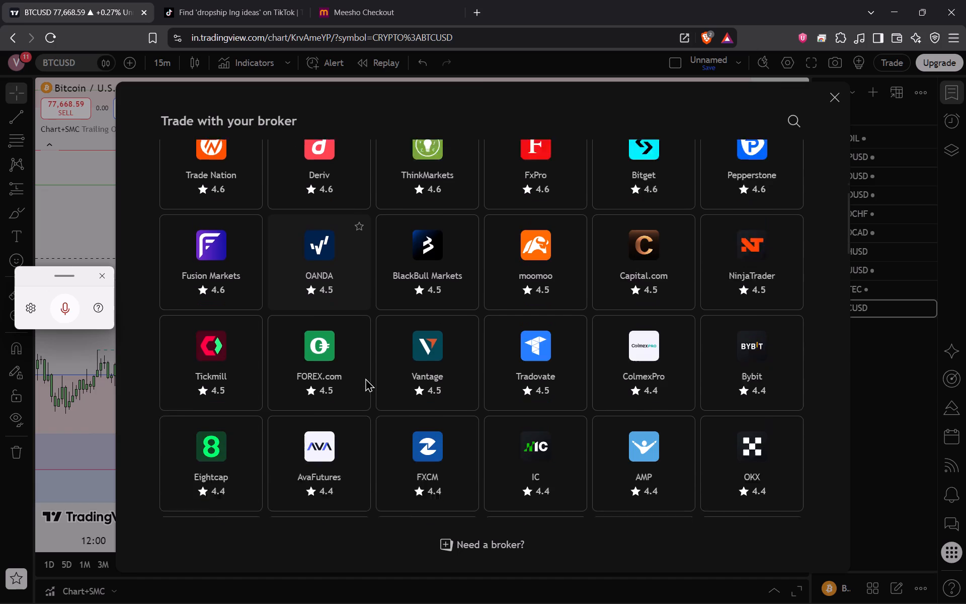
scroll(365, 378, "down", 4)
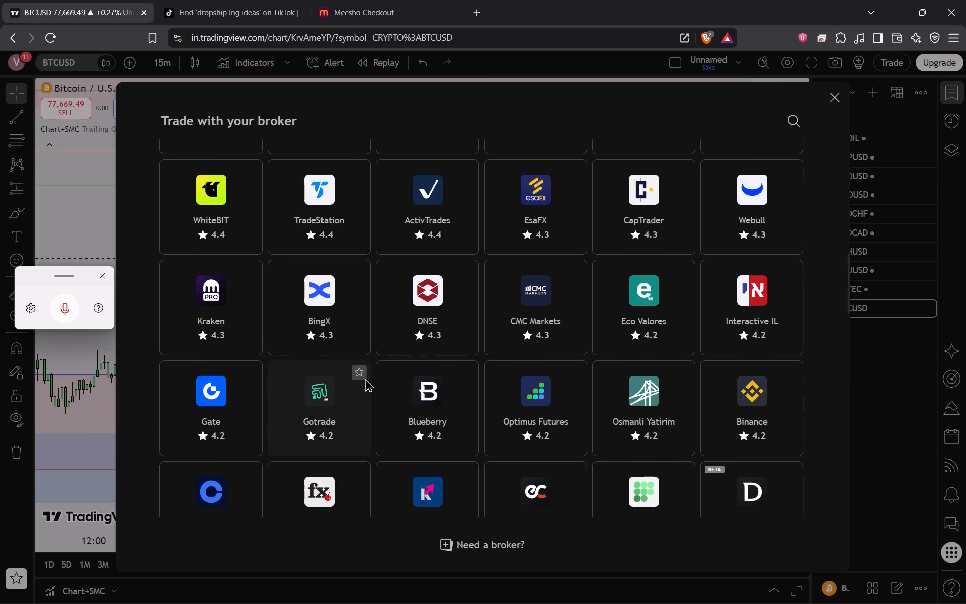
scroll(365, 378, "down", 4)
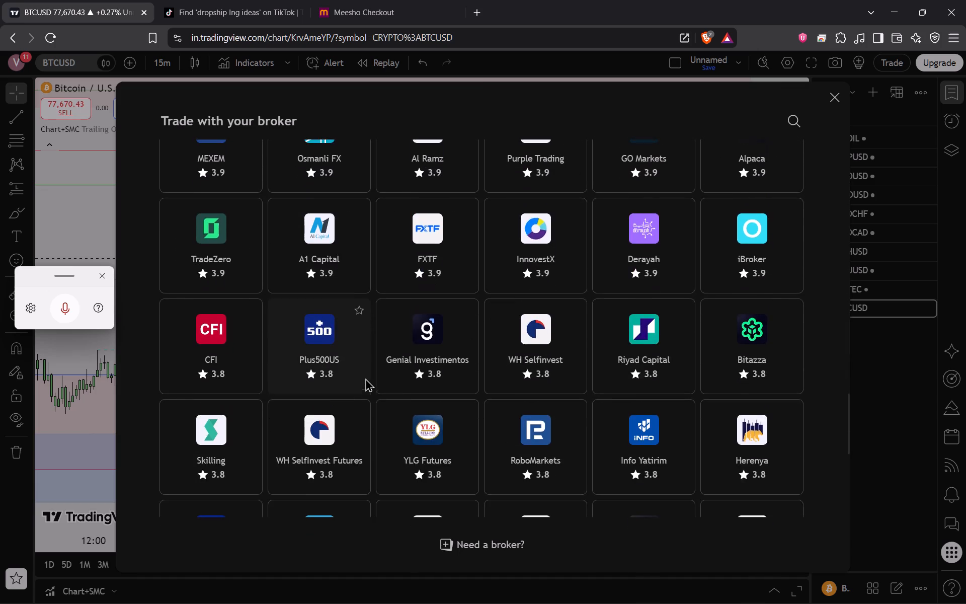
scroll(365, 378, "down", 3)
scroll(365, 378, "up", 1)
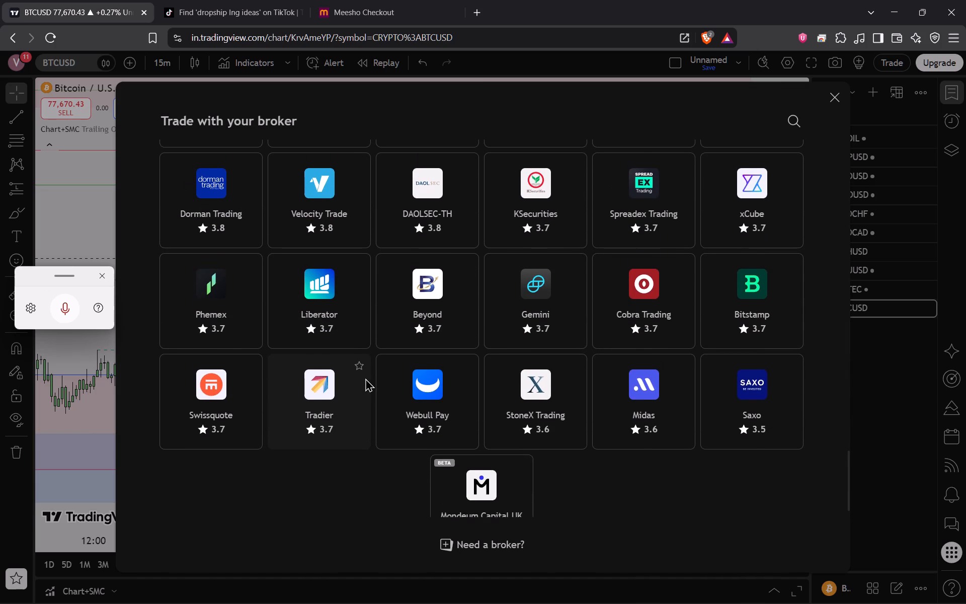
scroll(365, 378, "up", 13)
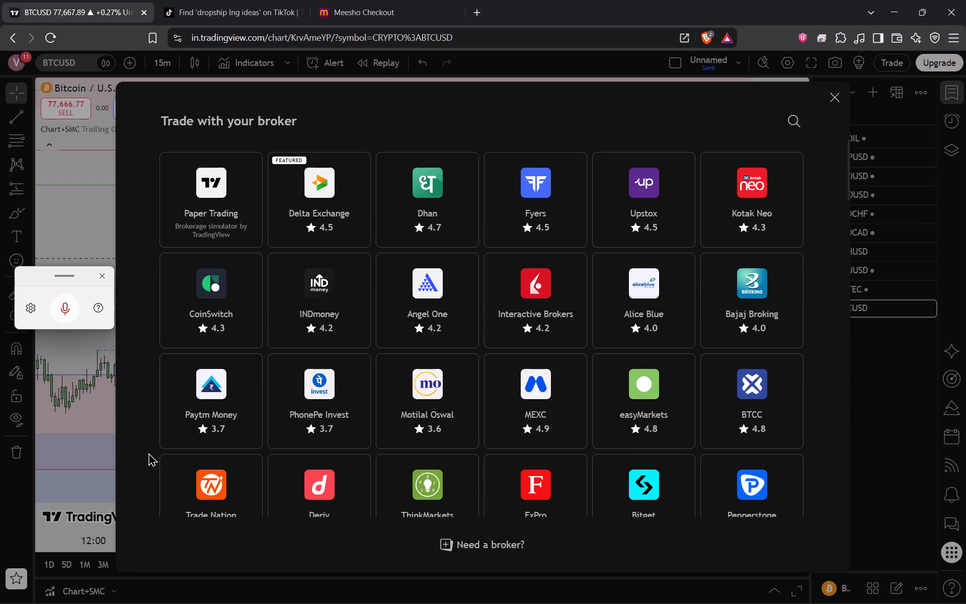
Look through the broker list again from the top and open the connection window for Vantage.
scroll(148, 452, "down", 2)
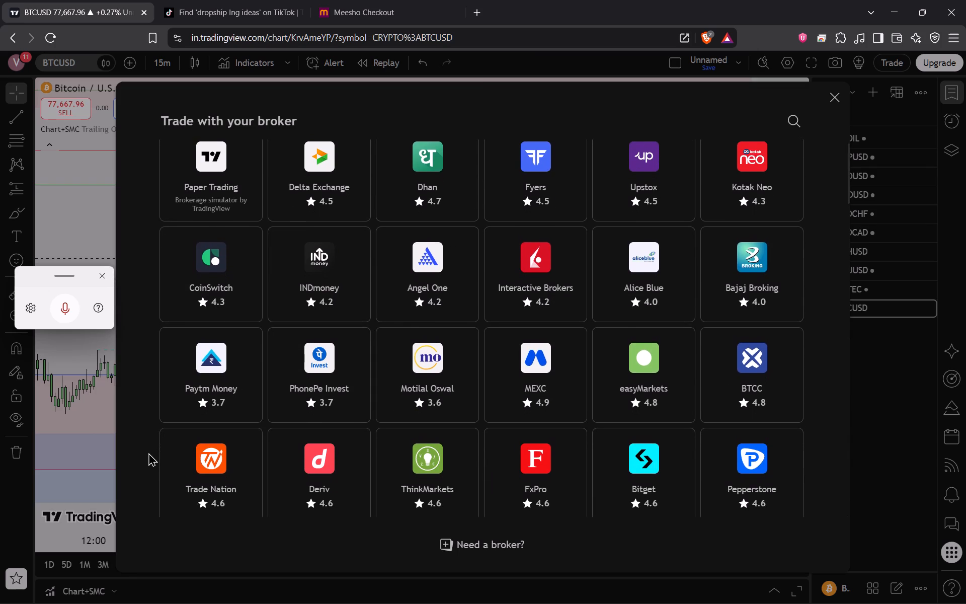
scroll(148, 452, "down", 4)
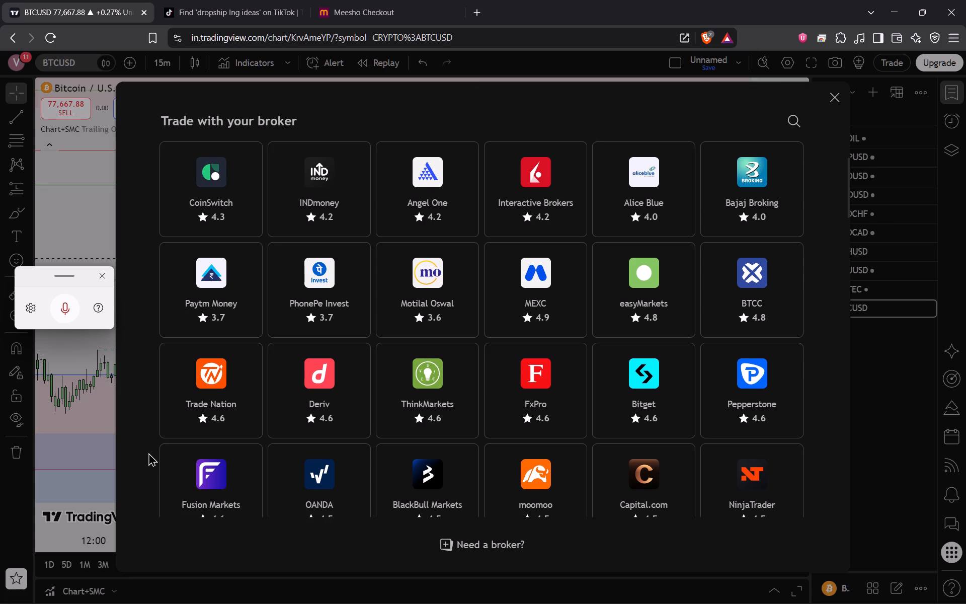
scroll(155, 435, "down", 1)
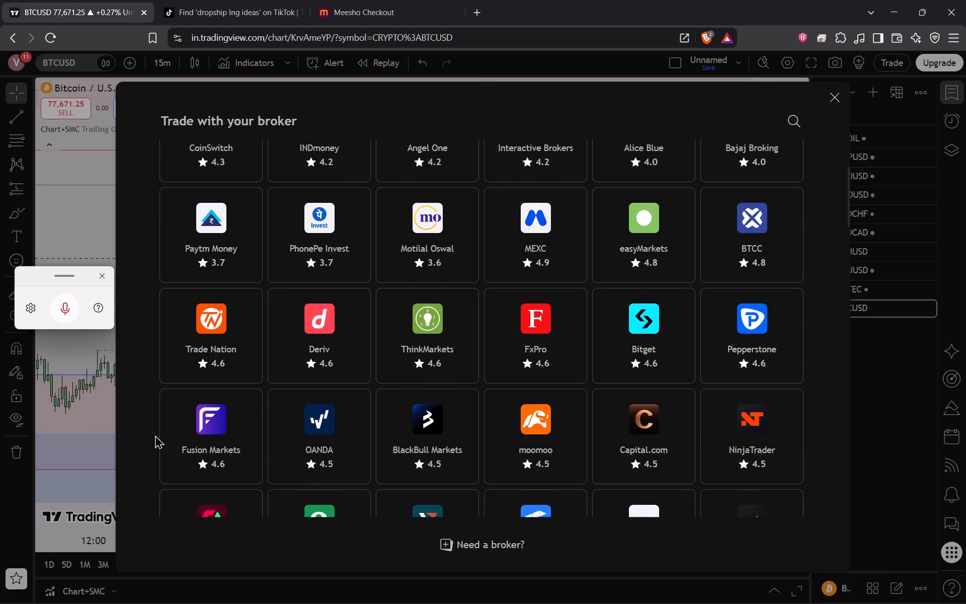
scroll(155, 435, "down", 1)
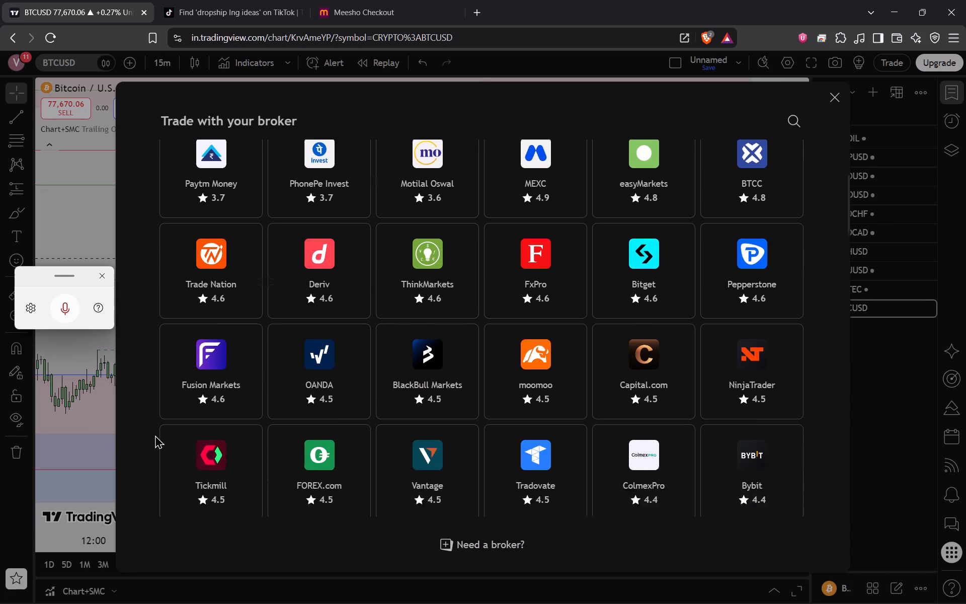
scroll(155, 435, "down", 2)
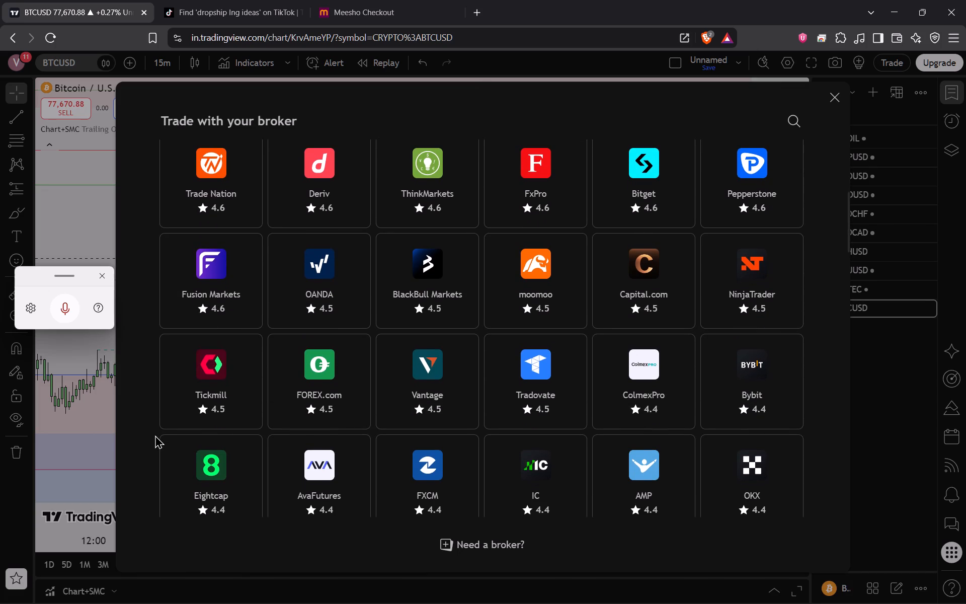
scroll(155, 435, "down", 1)
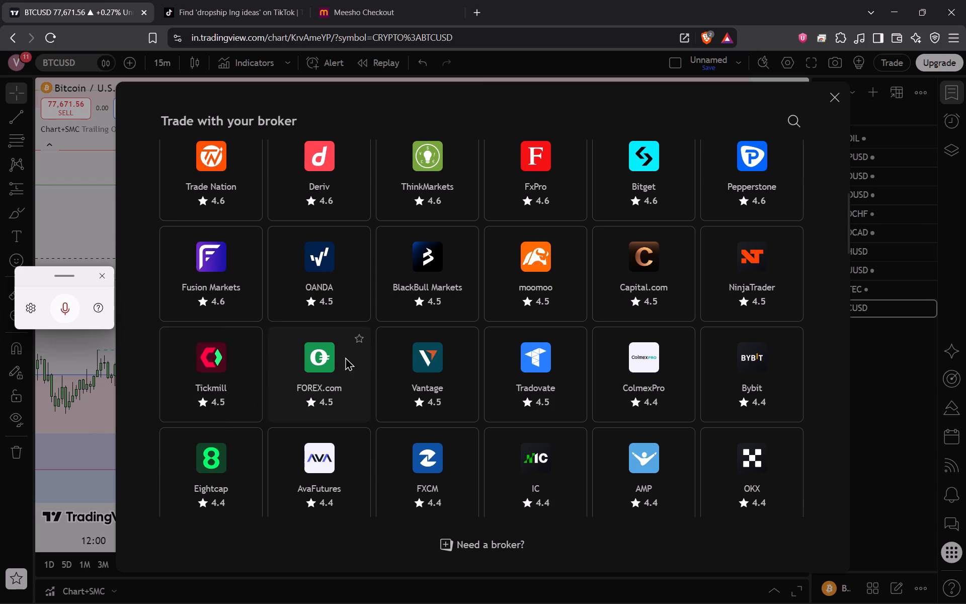
left_click(437, 359)
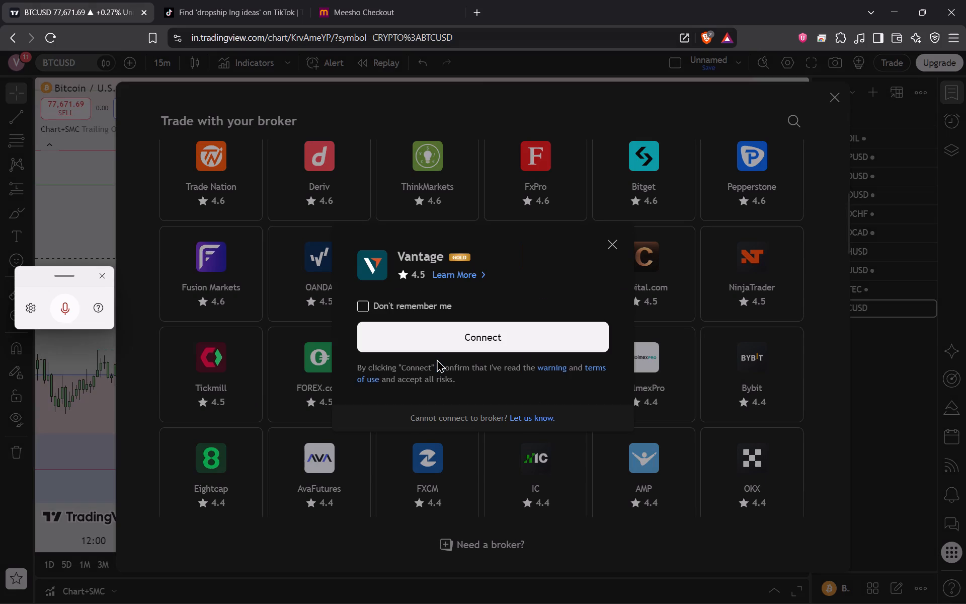
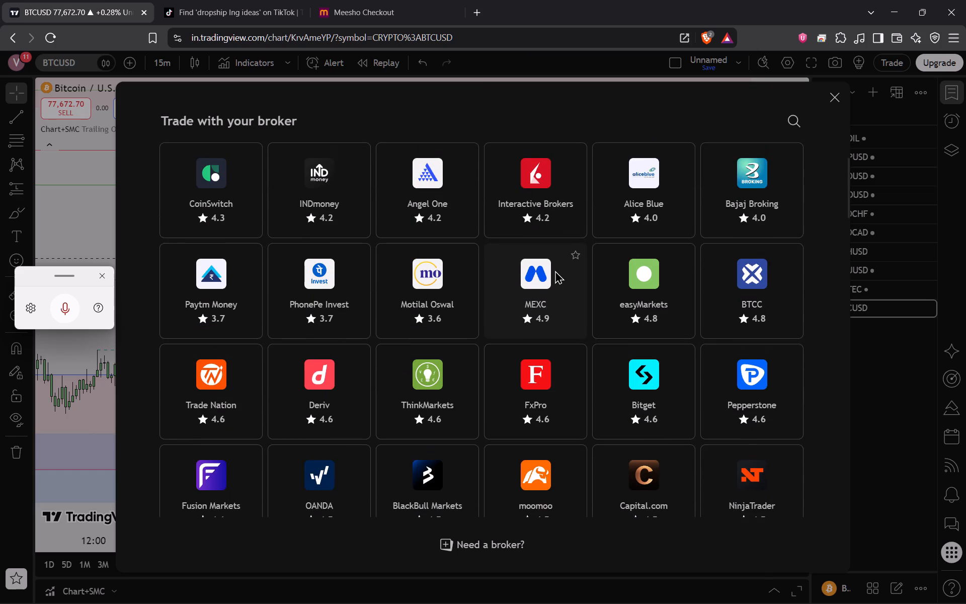
scroll(555, 270, "down", 1)
left_click(555, 270)
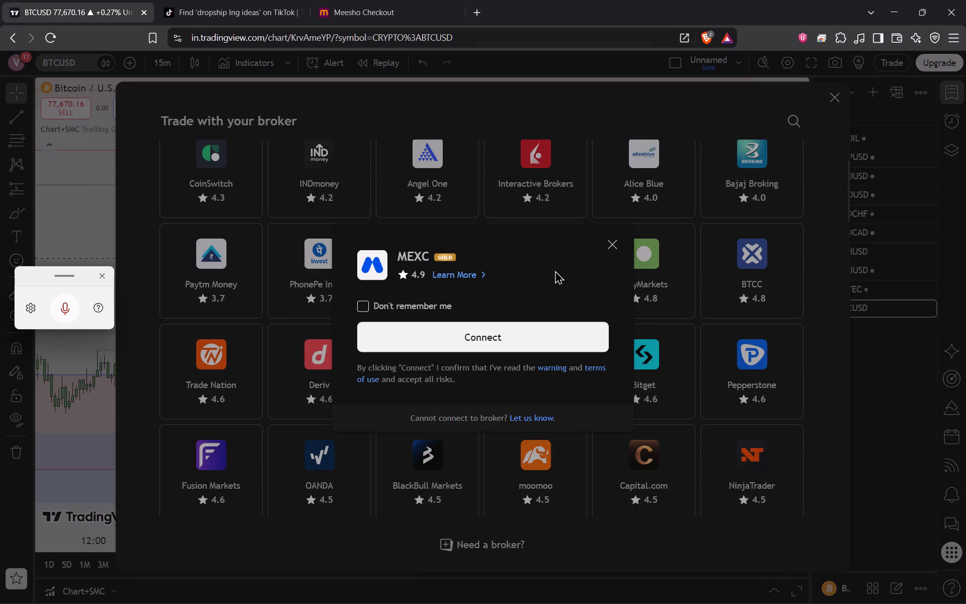
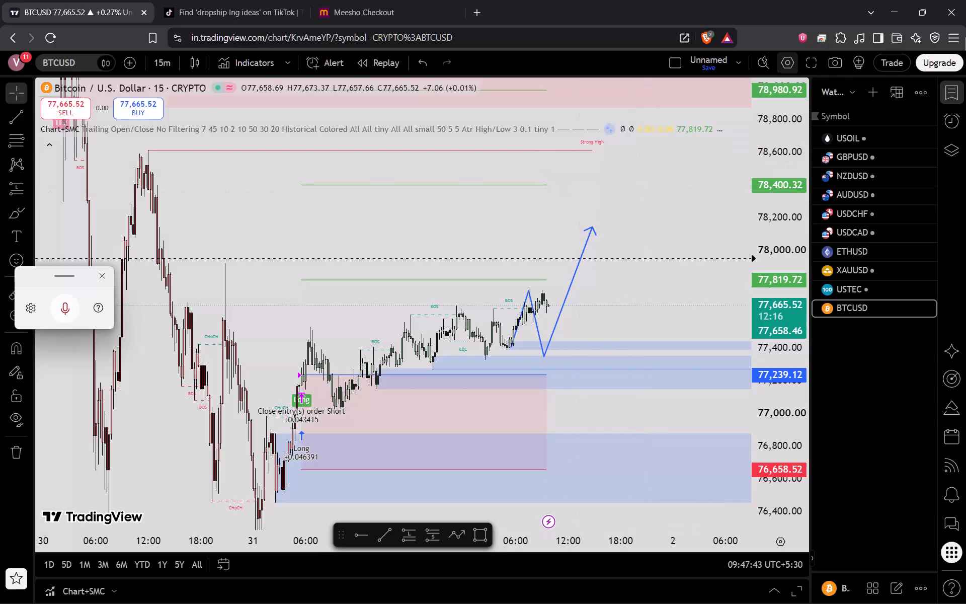
Switch to the Exness BTC/USDT terminal, look through the closed trades, and show the open positions.
left_click(899, 20)
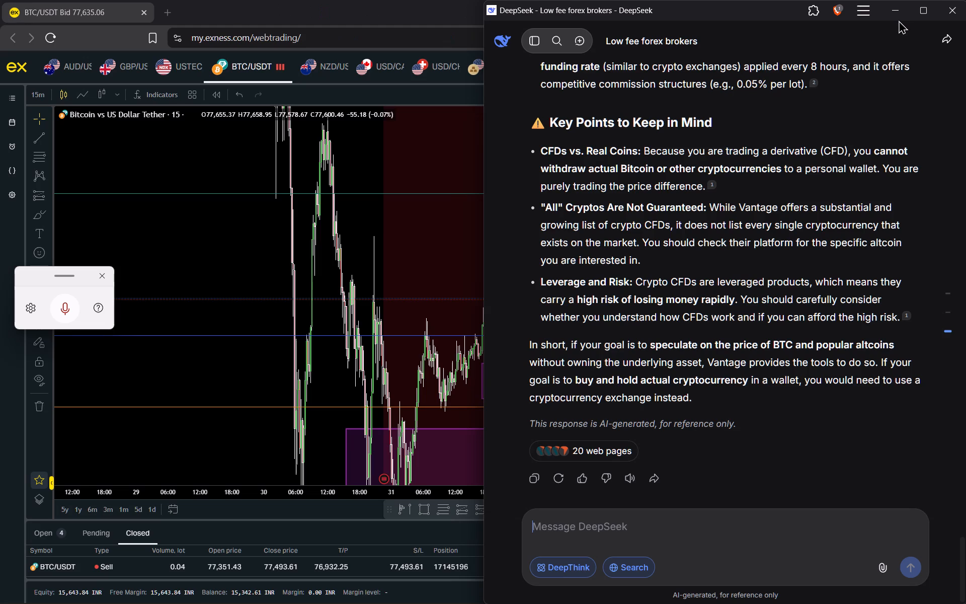
left_click(220, 230)
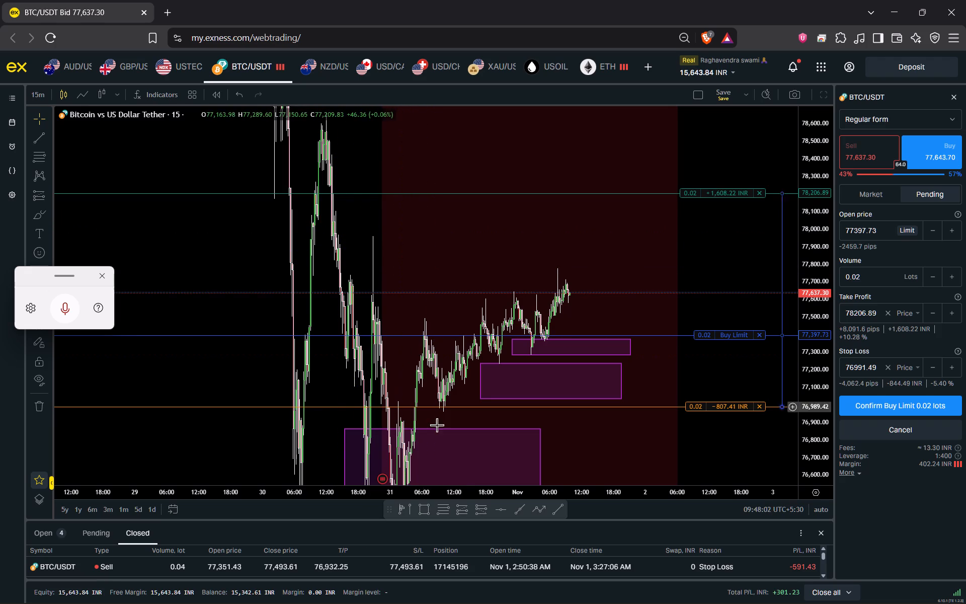
scroll(455, 569, "up", 3)
scroll(455, 569, "down", 4)
scroll(455, 569, "up", 2)
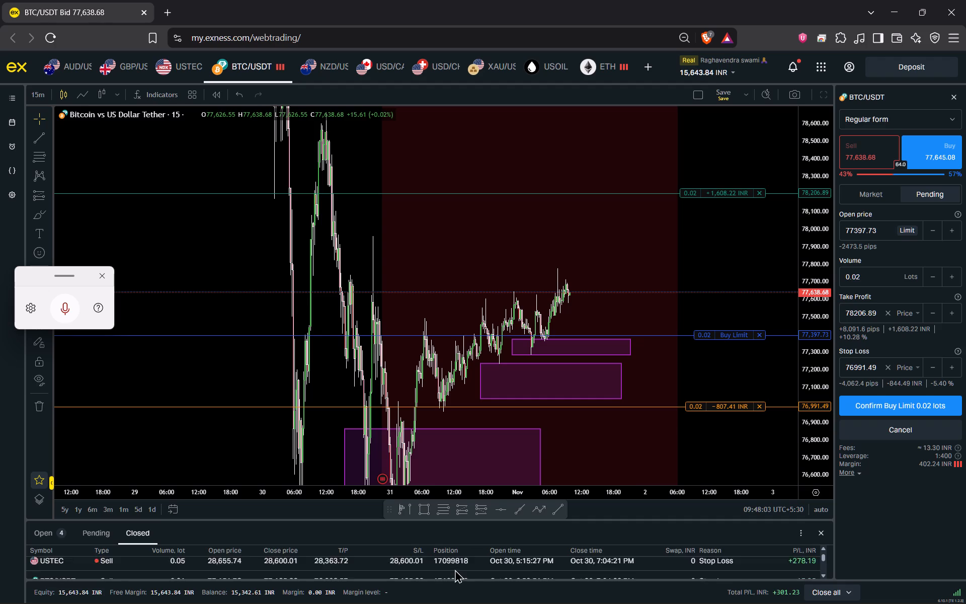
scroll(455, 569, "up", 4)
left_click(62, 534)
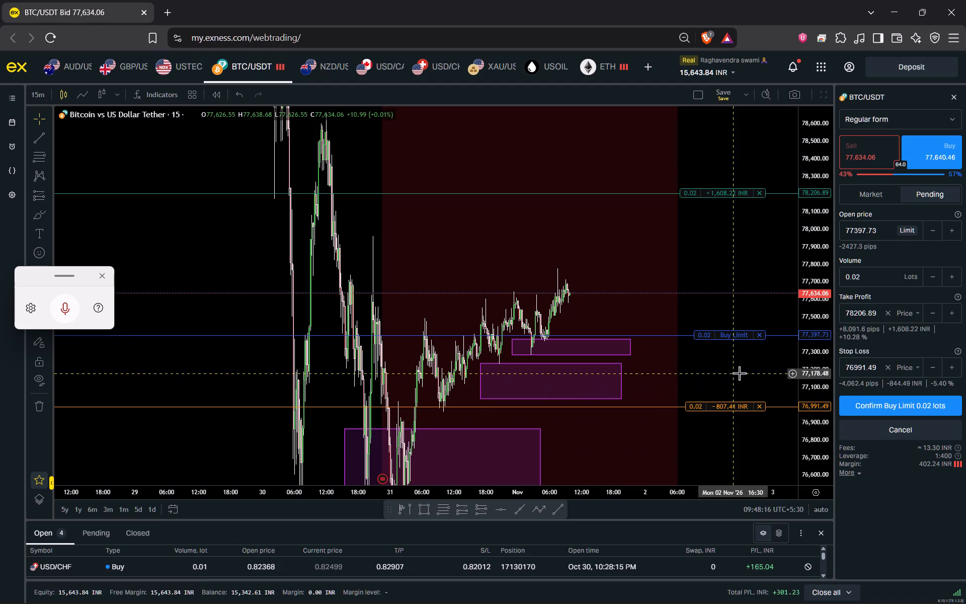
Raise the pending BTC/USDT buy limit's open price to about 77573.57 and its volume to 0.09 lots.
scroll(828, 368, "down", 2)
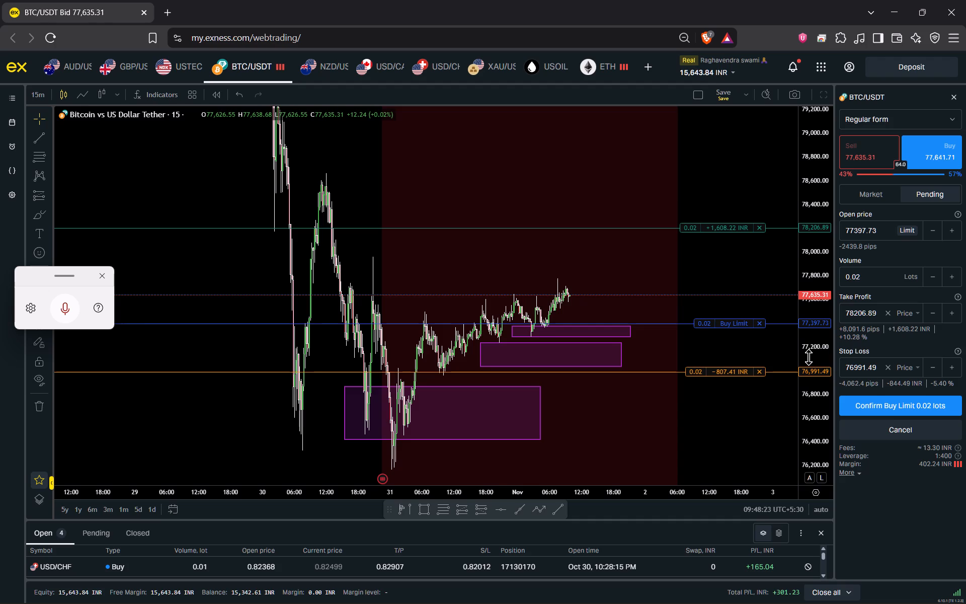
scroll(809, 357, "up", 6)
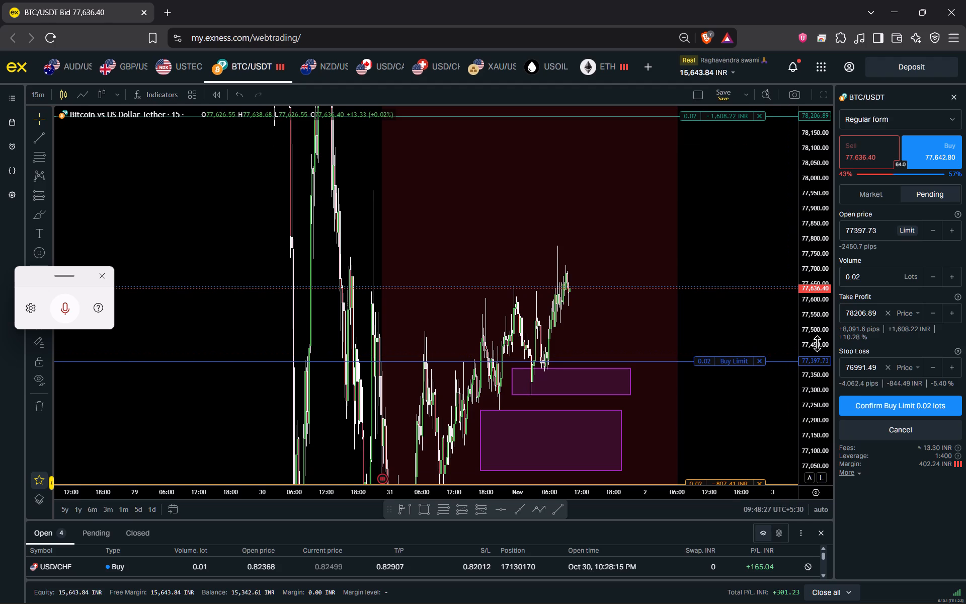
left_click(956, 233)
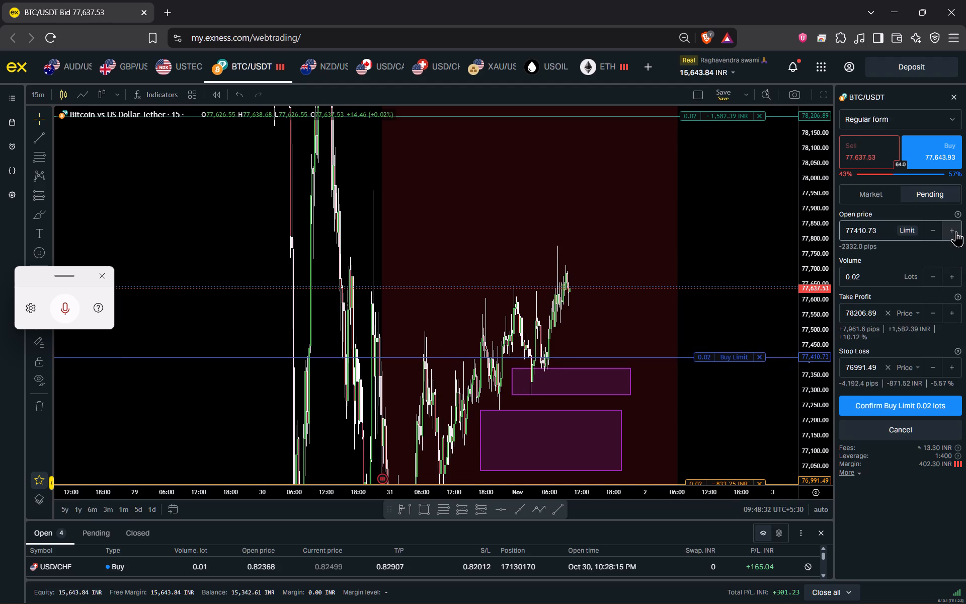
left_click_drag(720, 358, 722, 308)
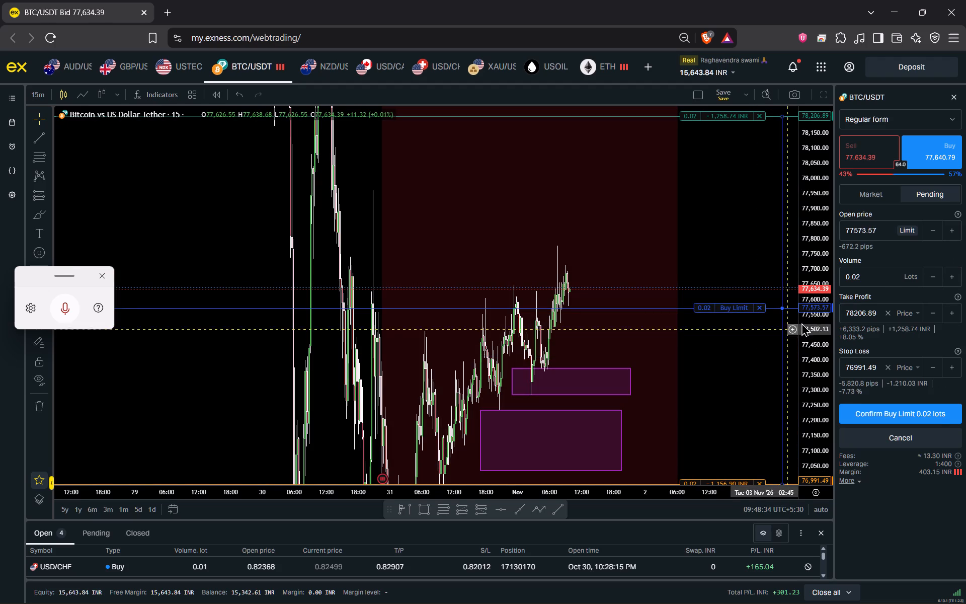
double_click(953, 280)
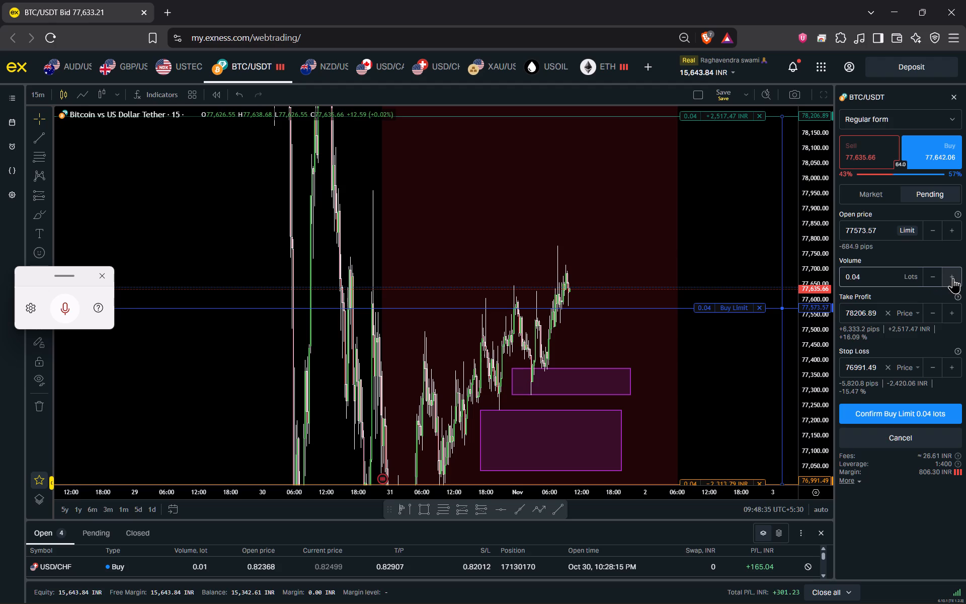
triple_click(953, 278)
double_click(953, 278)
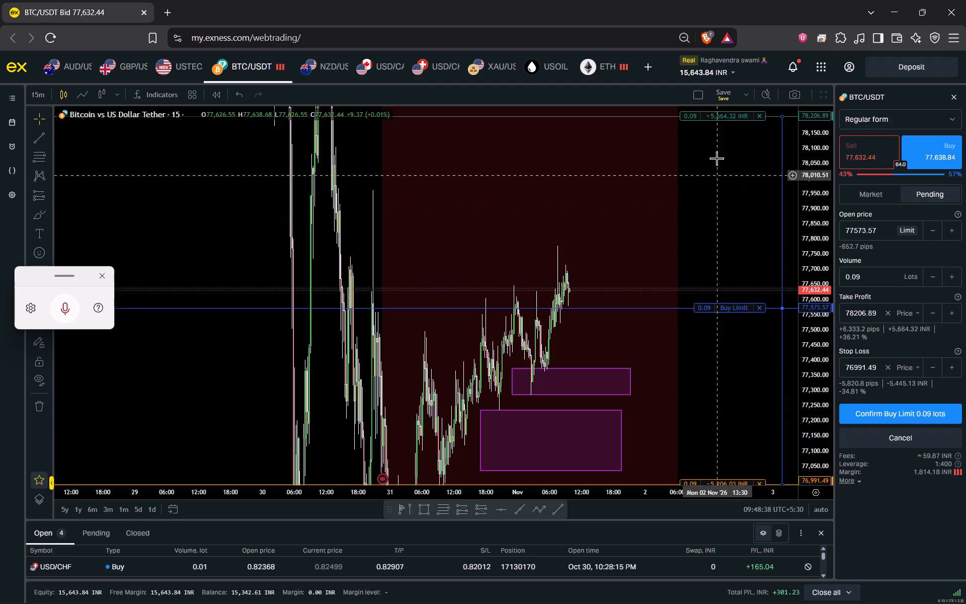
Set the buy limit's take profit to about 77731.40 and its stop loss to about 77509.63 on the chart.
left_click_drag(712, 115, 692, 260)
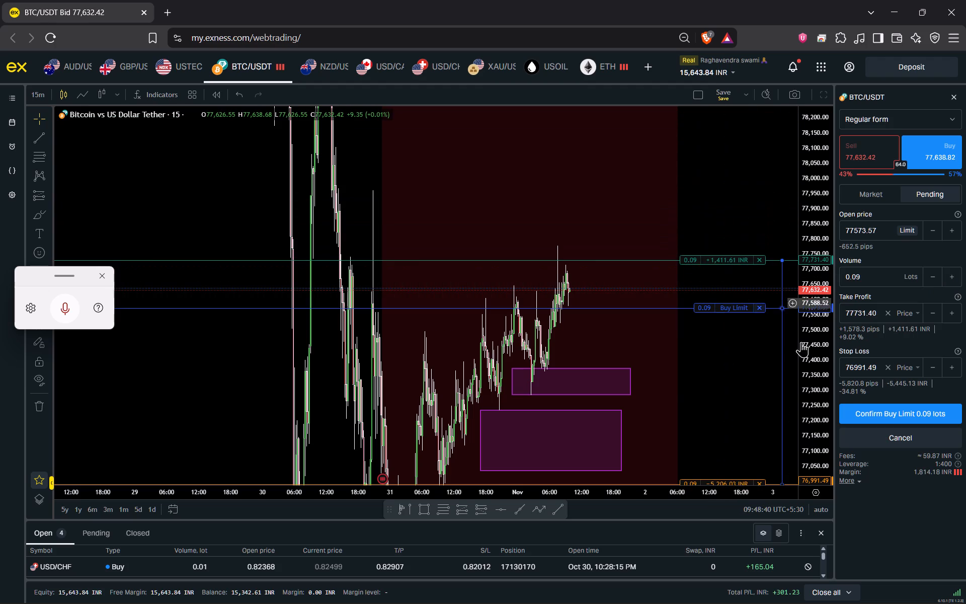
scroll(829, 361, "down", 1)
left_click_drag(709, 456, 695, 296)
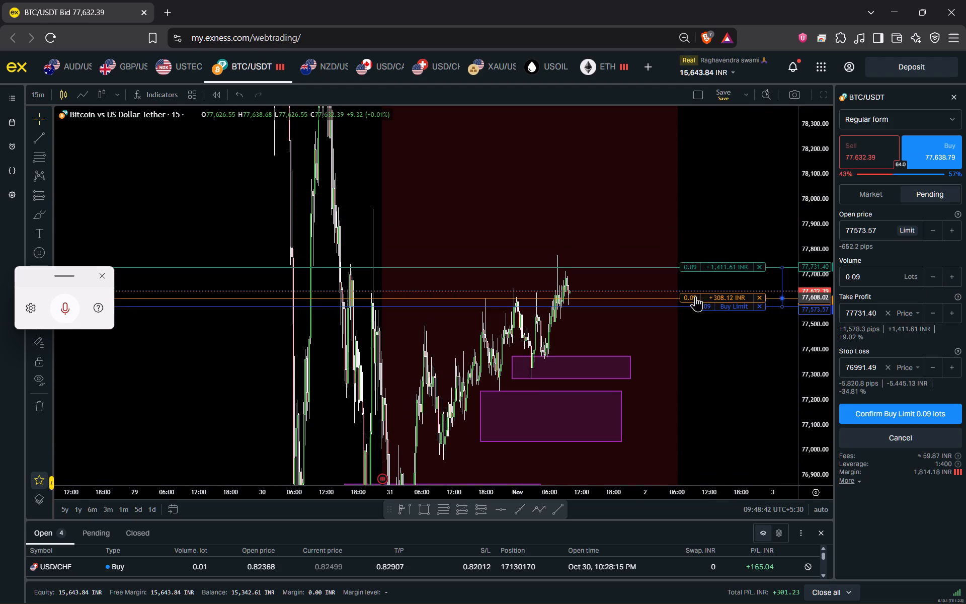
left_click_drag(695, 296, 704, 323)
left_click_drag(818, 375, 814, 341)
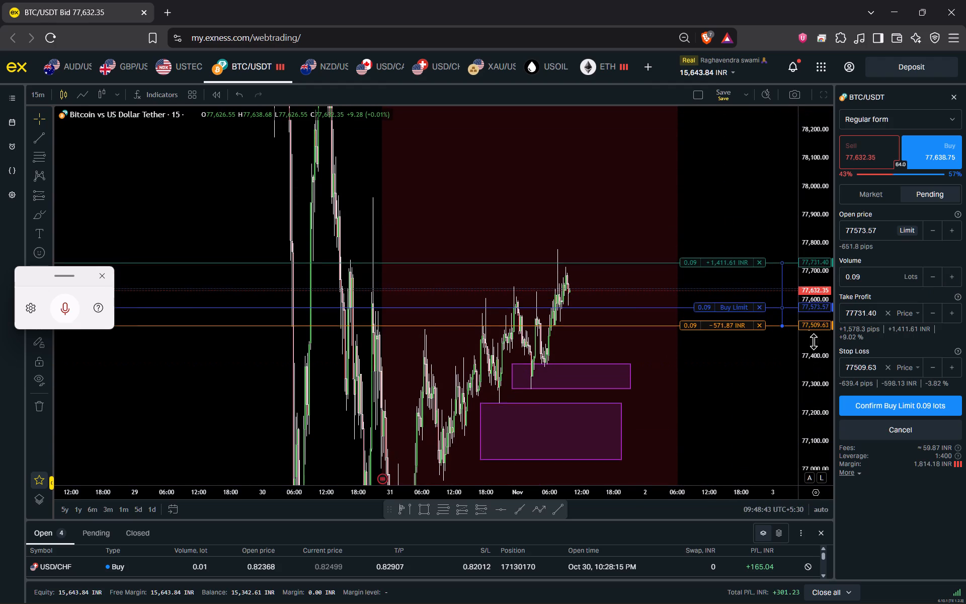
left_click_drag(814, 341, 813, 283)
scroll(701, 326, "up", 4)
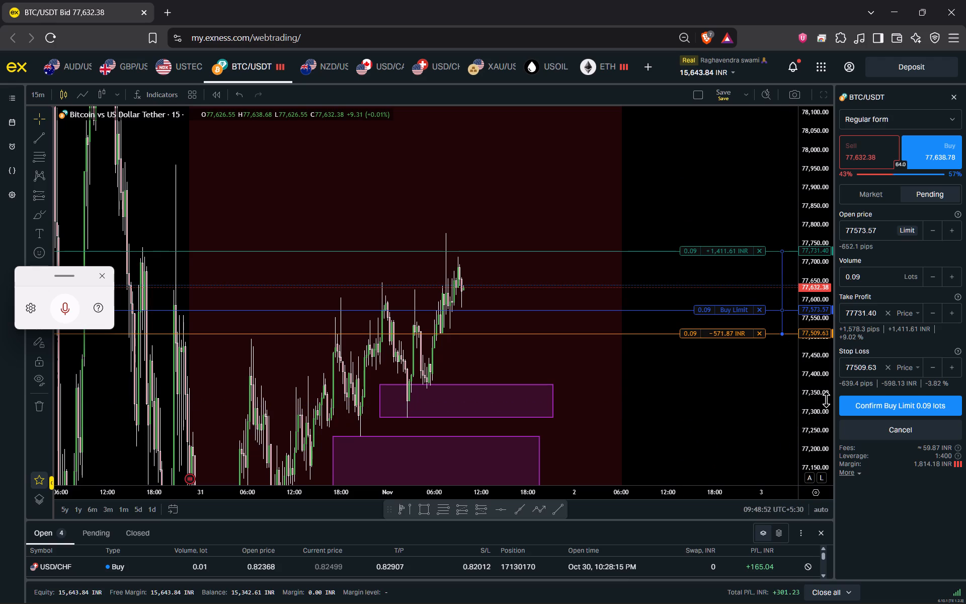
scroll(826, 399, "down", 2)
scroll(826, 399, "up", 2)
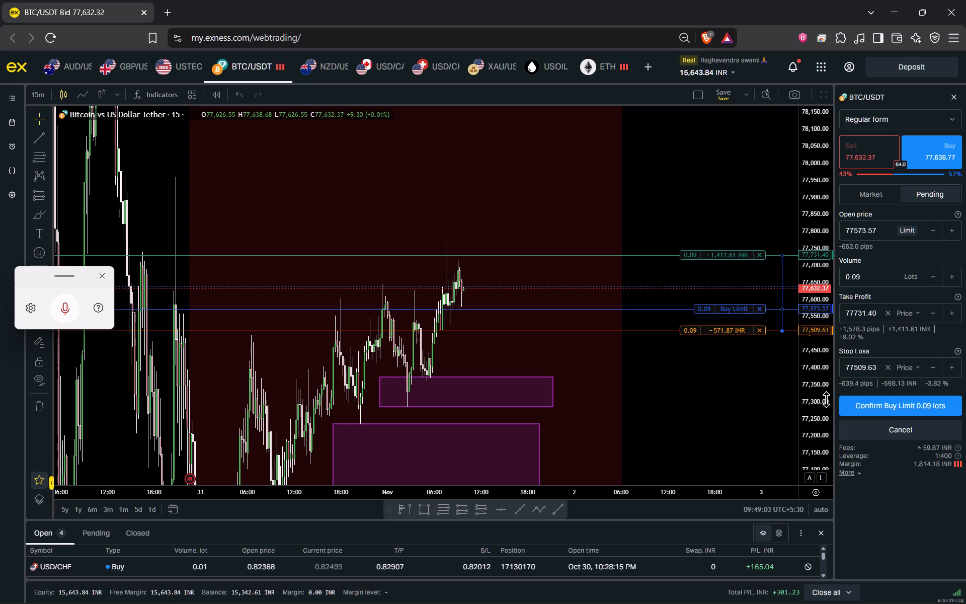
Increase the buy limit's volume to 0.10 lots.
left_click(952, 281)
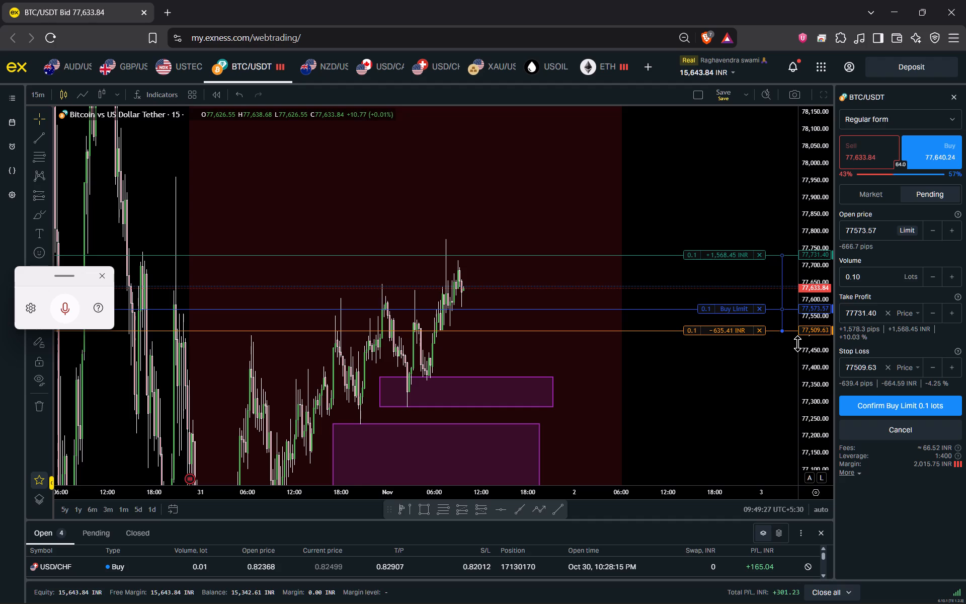
Change the BTC/USDT order from pending to market execution and inspect the latest candles against its price levels.
left_click(864, 194)
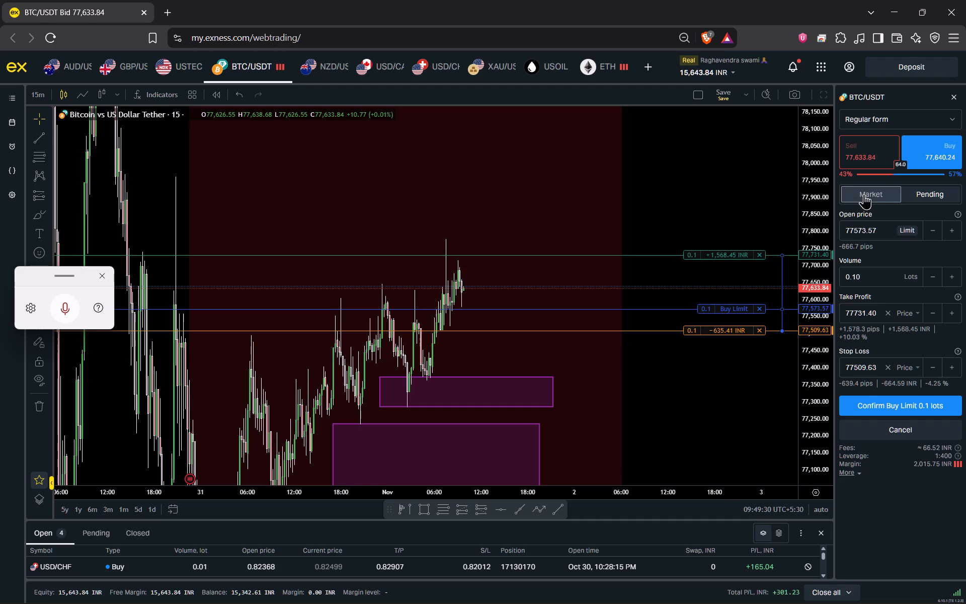
left_click_drag(813, 377, 798, 192)
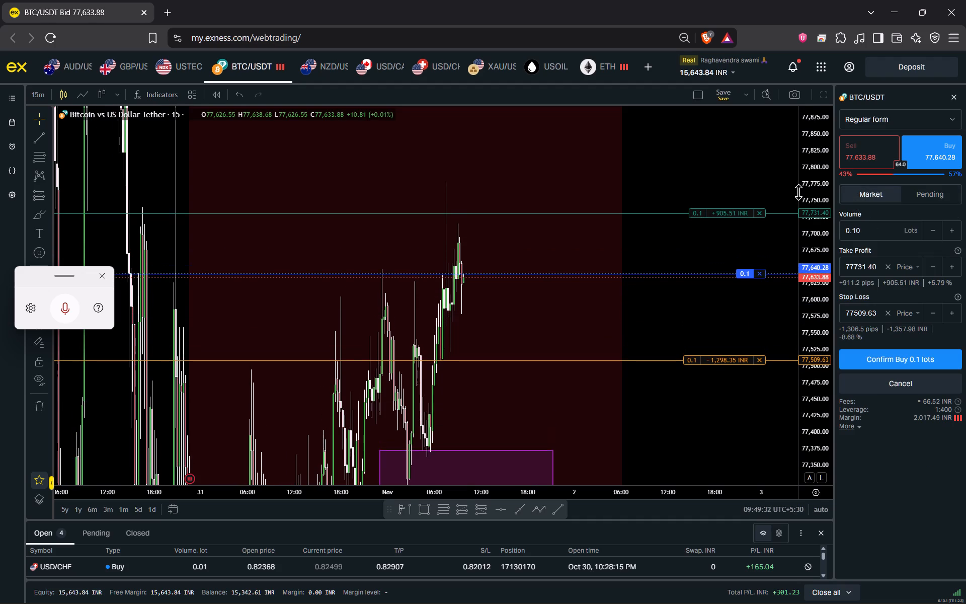
left_click_drag(798, 192, 798, 187)
scroll(656, 284, "up", 4)
left_click_drag(584, 315, 586, 315)
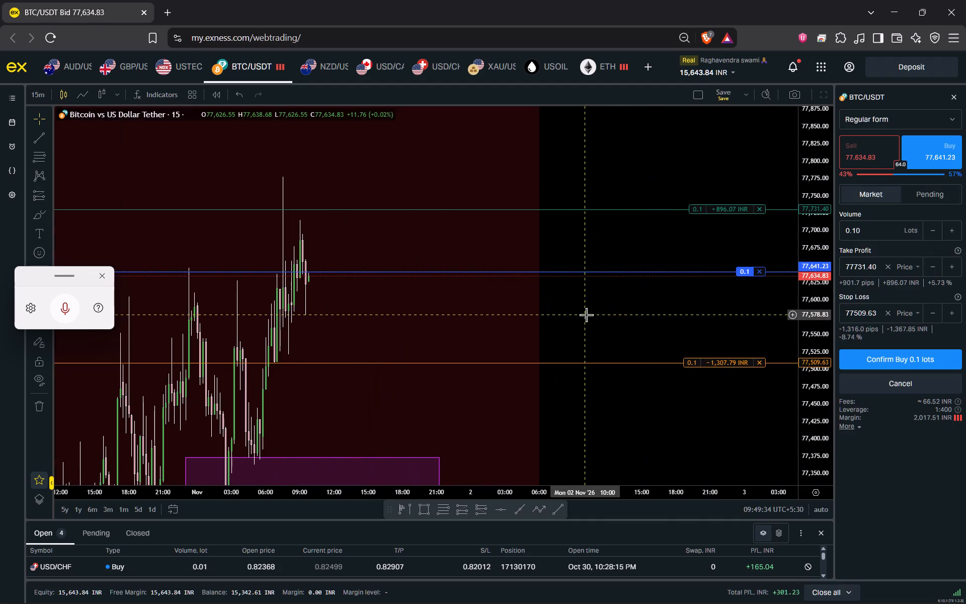
left_click_drag(586, 315, 661, 274)
scroll(817, 256, "down", 4)
Arrange the Exness terminal side by side with the TradingView BTCUSD chart and hide TradingView's watchlist.
left_click_drag(559, 12, 965, 165)
left_click(301, 144)
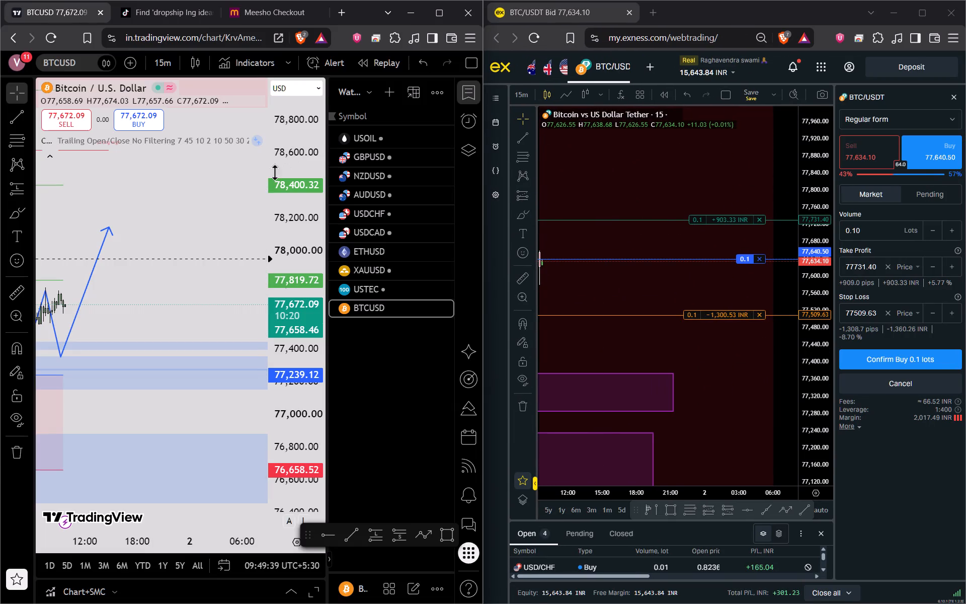
left_click(468, 95)
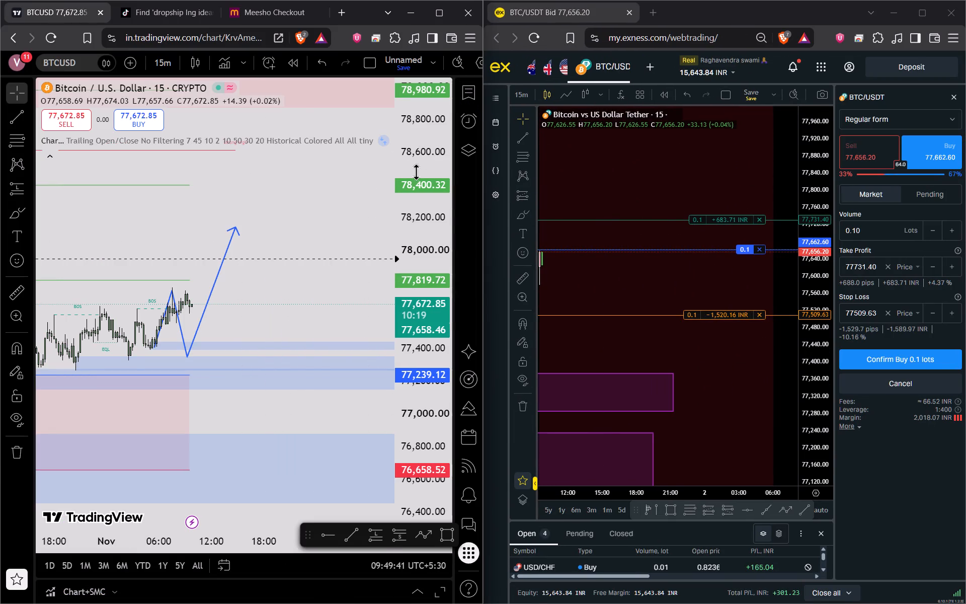
scroll(302, 311, "down", 2)
left_click_drag(288, 311, 357, 307)
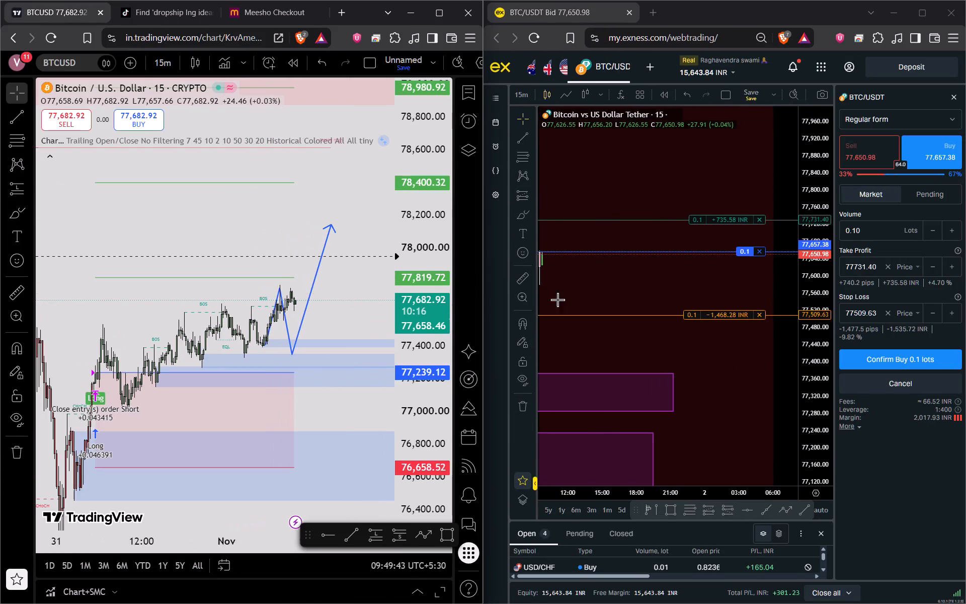
Switch the BTC/USDT market order to the sell side.
left_click_drag(668, 368, 735, 387)
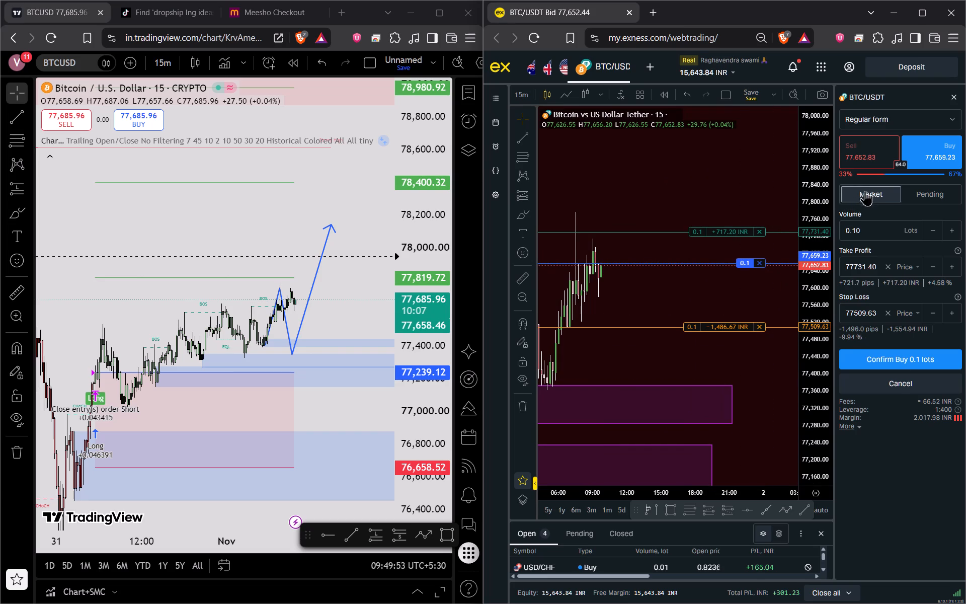
left_click(874, 166)
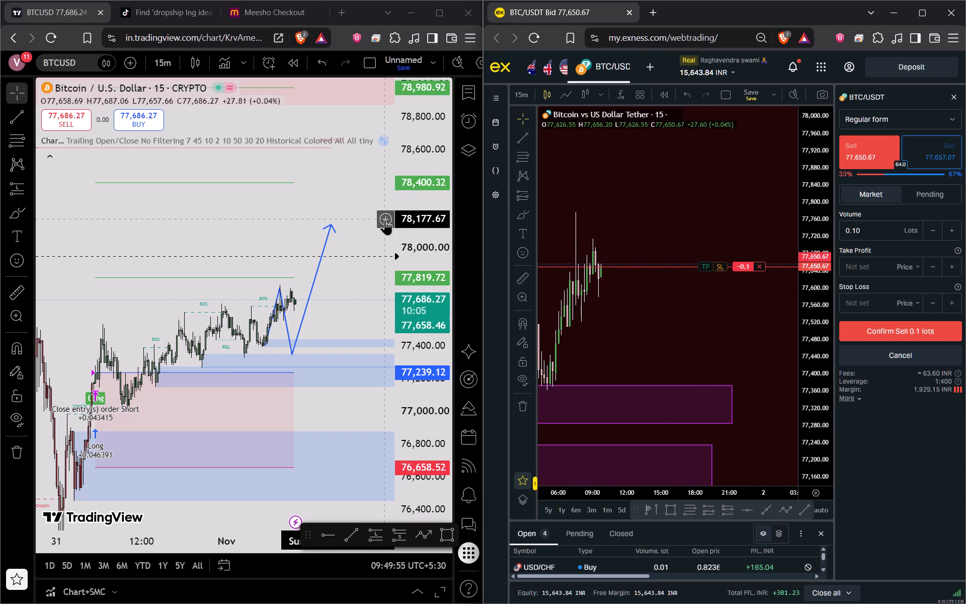
Change the TradingView BTCUSD chart interval to 1 minute and bring the latest candles into view.
left_click(385, 219)
left_click(339, 206)
key("1")
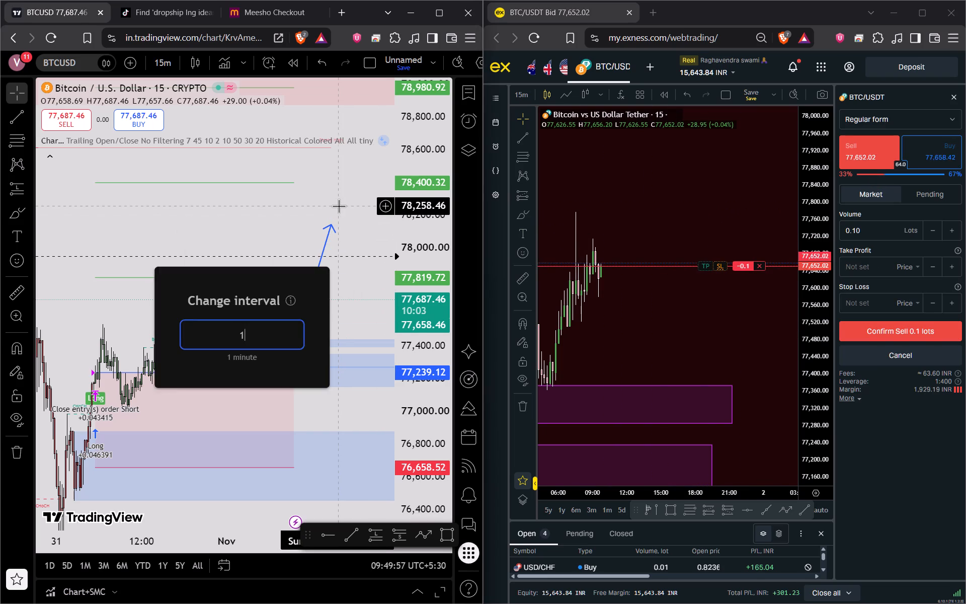
key("Return")
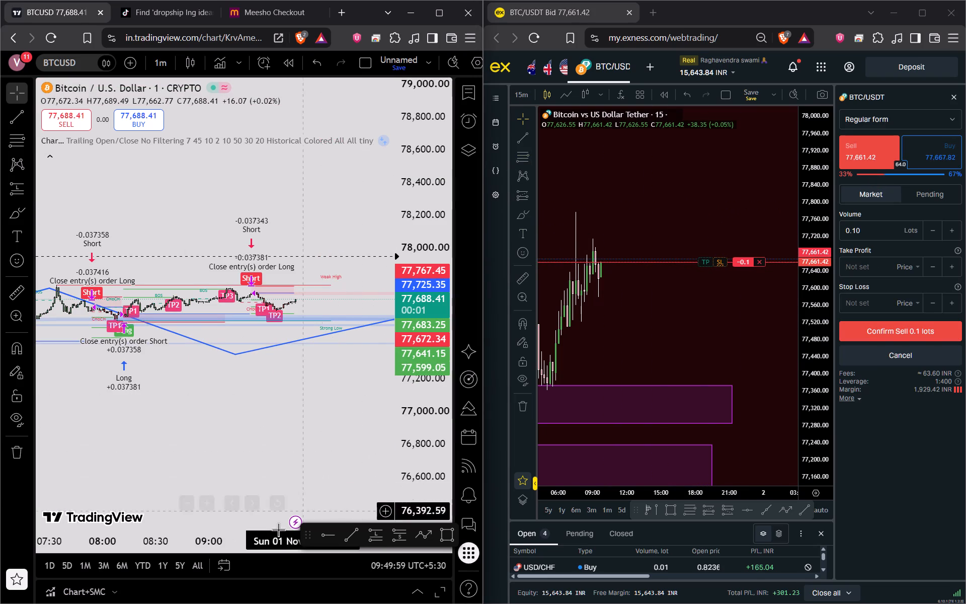
left_click(280, 502)
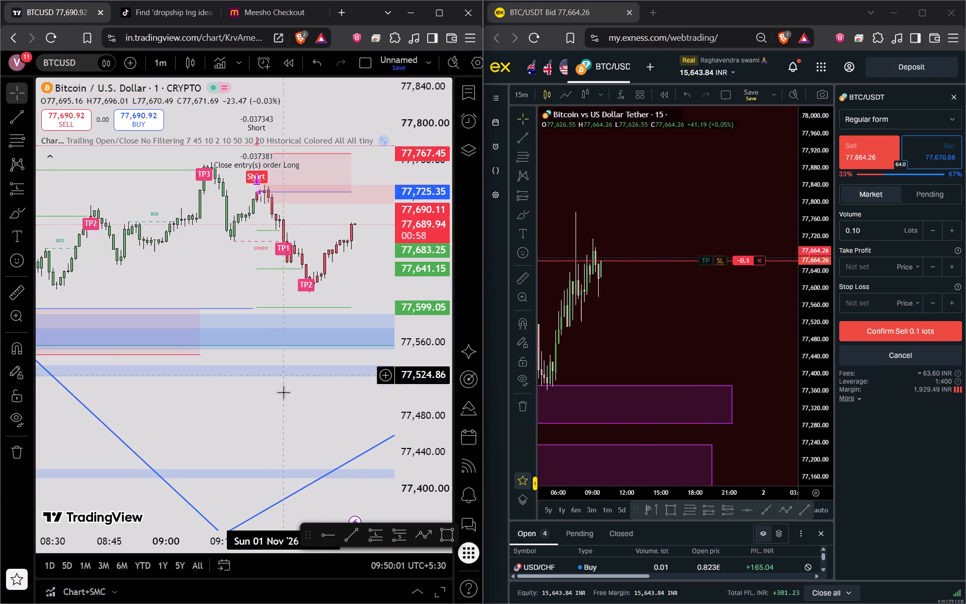
left_click_drag(274, 406, 174, 422)
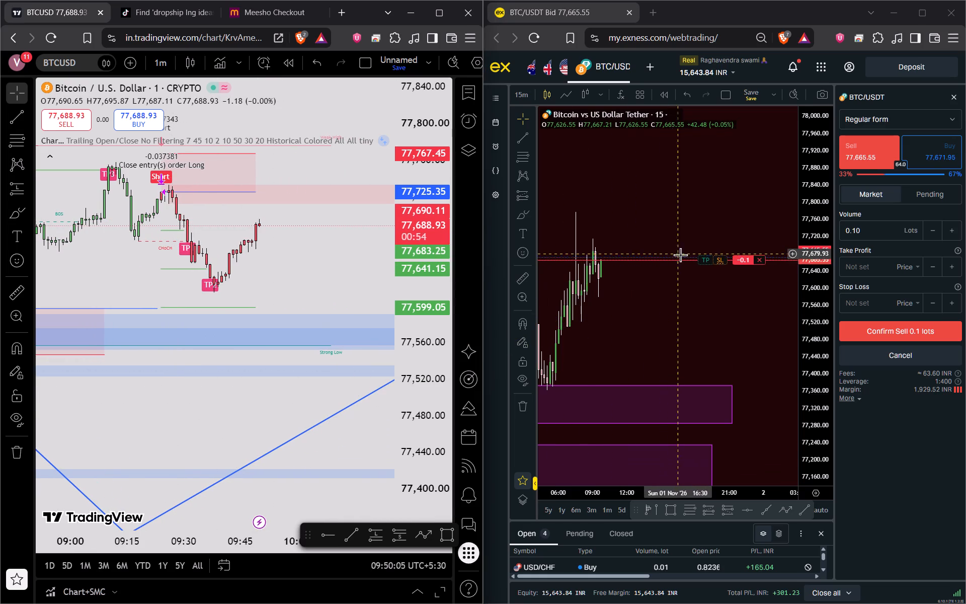
Add a take profit at about 77583.81 and a stop loss at about 77706.89 to the BTC/USDT sell order.
left_click_drag(710, 258, 713, 295)
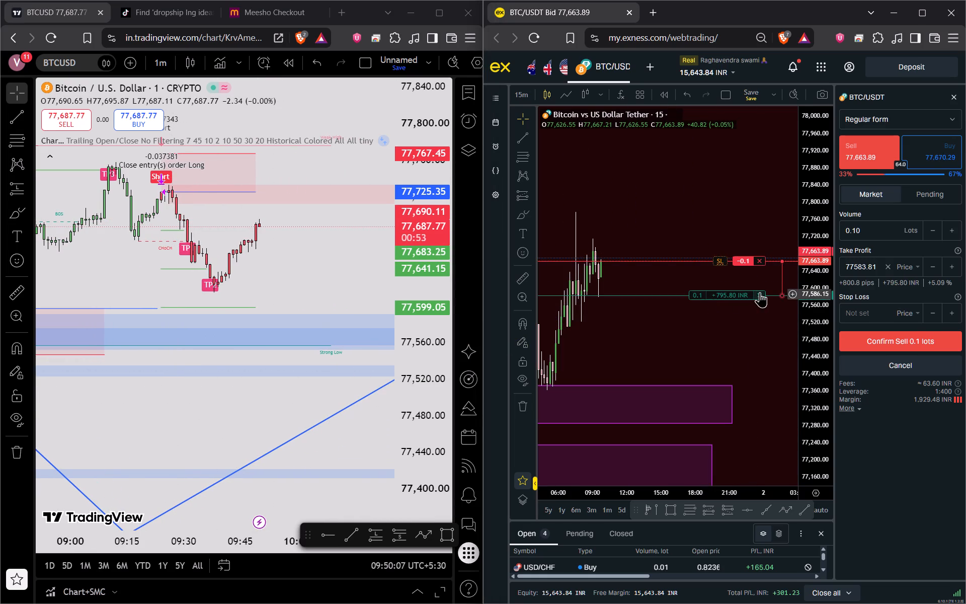
left_click_drag(723, 259, 715, 243)
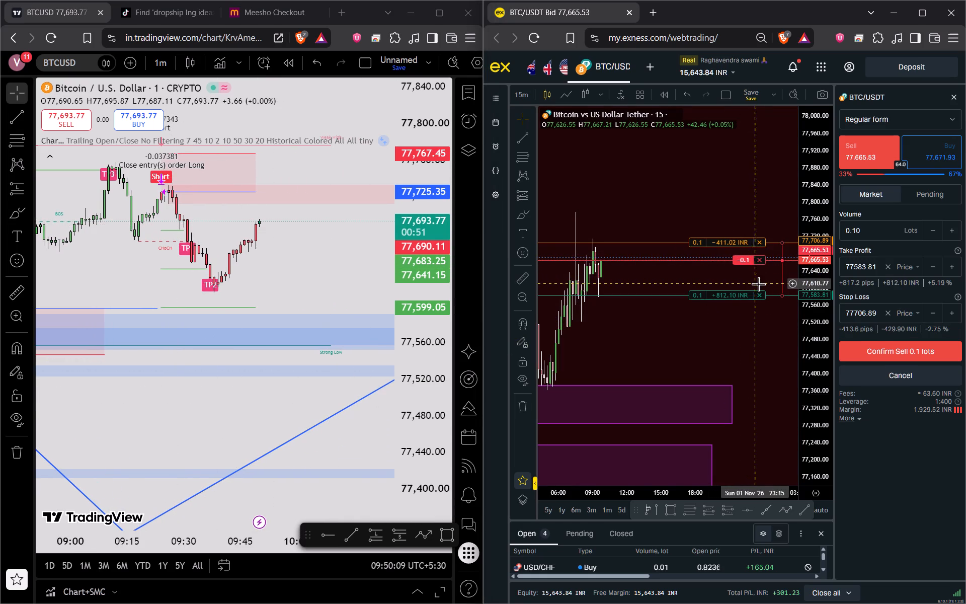
scroll(759, 284, "up", 1)
left_click_drag(815, 312, 808, 281)
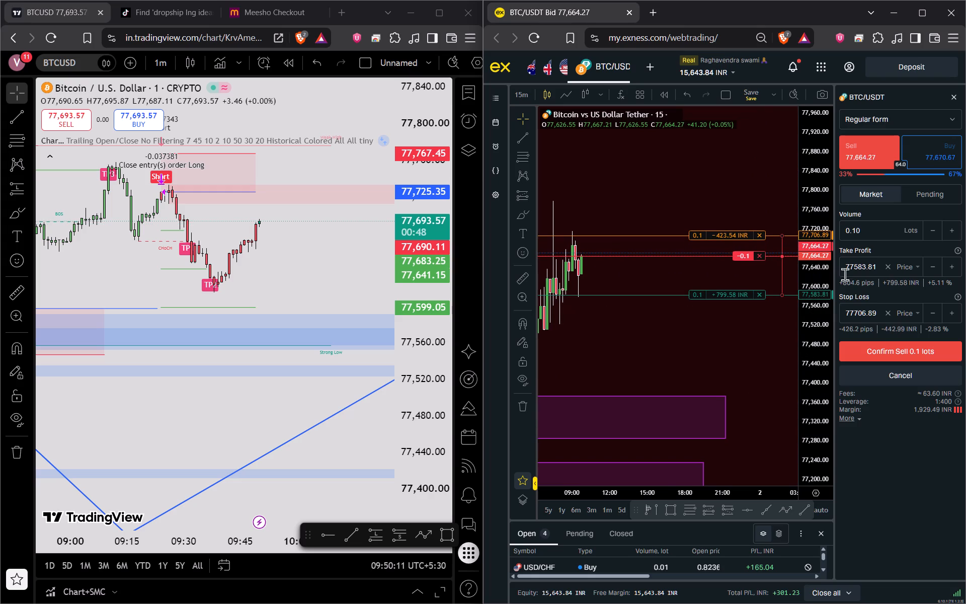
Set the sell order's volume to 0.03 lots and move its stop loss to about 77747.63.
left_click(934, 233)
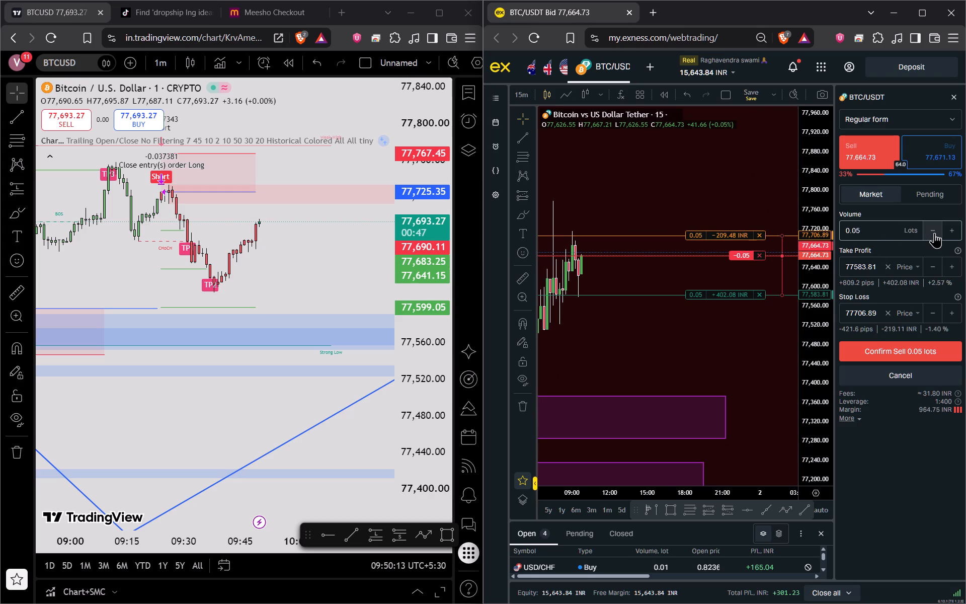
left_click(934, 233)
double_click(937, 233)
left_click(937, 232)
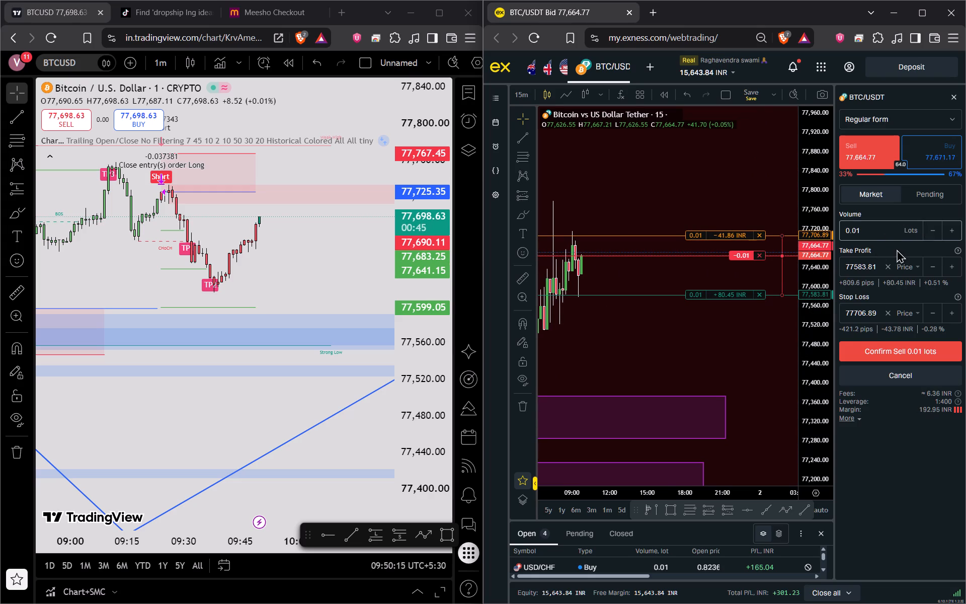
double_click(952, 231)
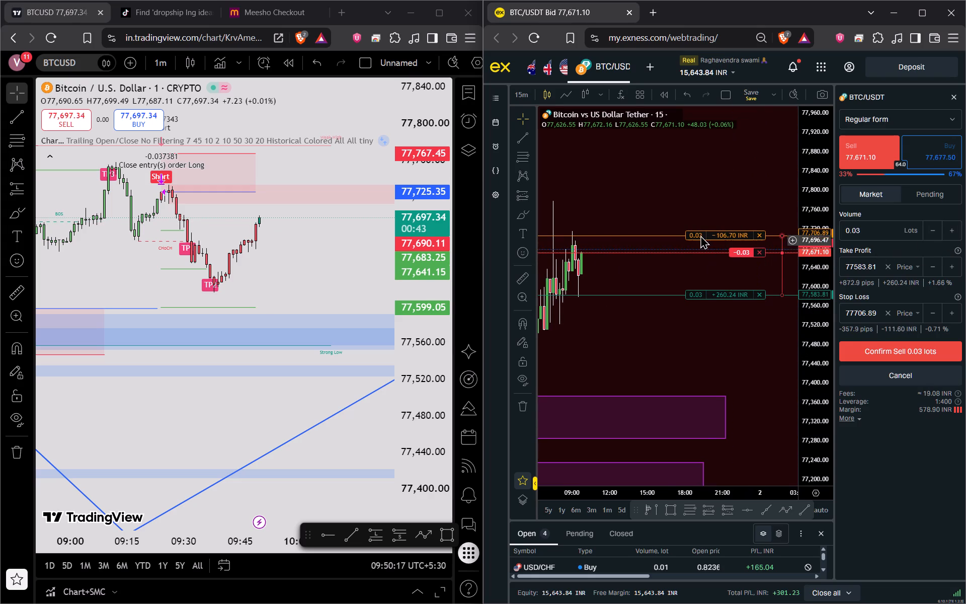
left_click_drag(701, 232, 707, 216)
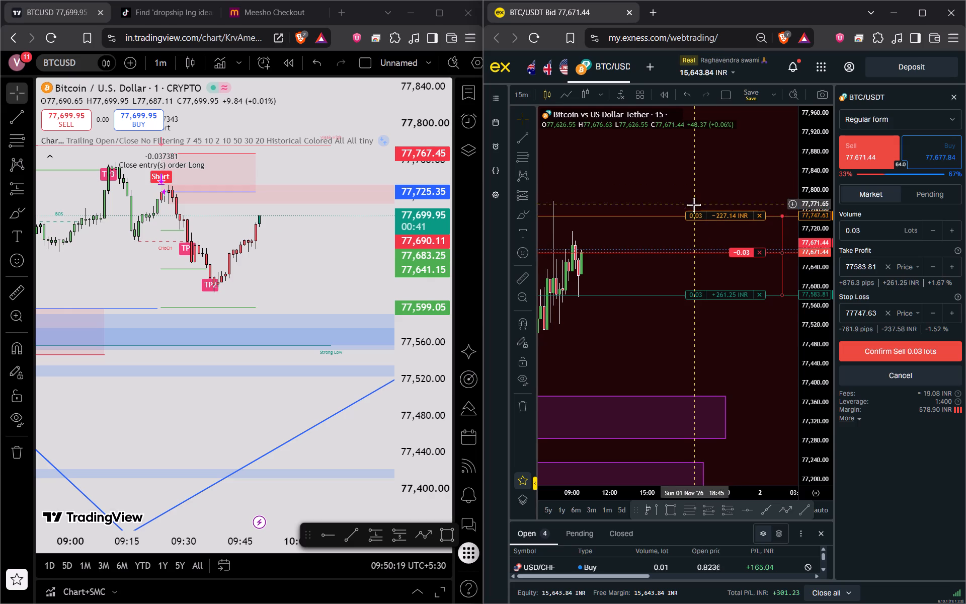
Move the BTC/USDT sell order's stop loss up to about 77787.31.
left_click_drag(717, 217, 719, 197)
Change the Exness BTC/USDT chart interval to 1 minute.
scroll(688, 175, "down", 4)
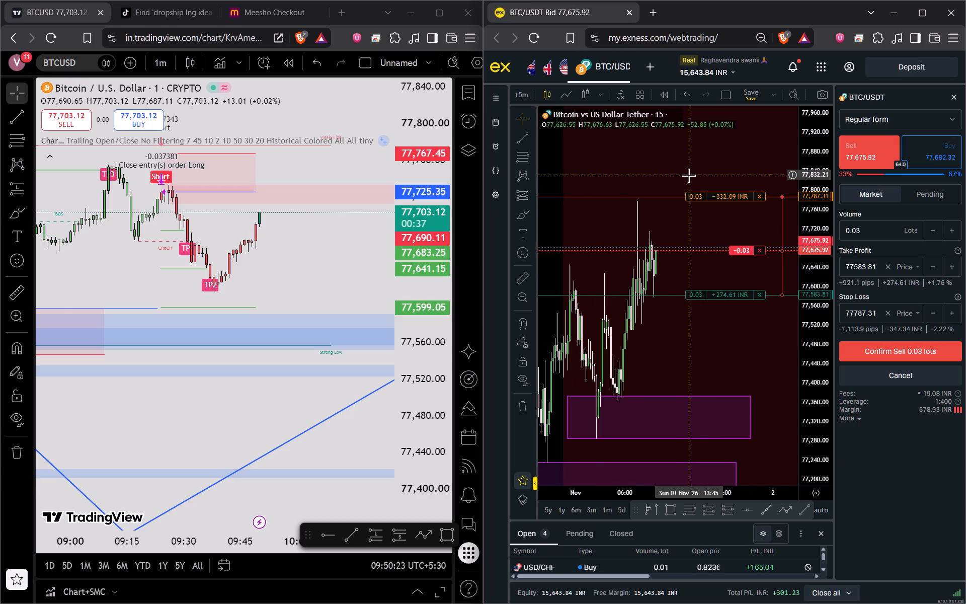
scroll(214, 242, "down", 1)
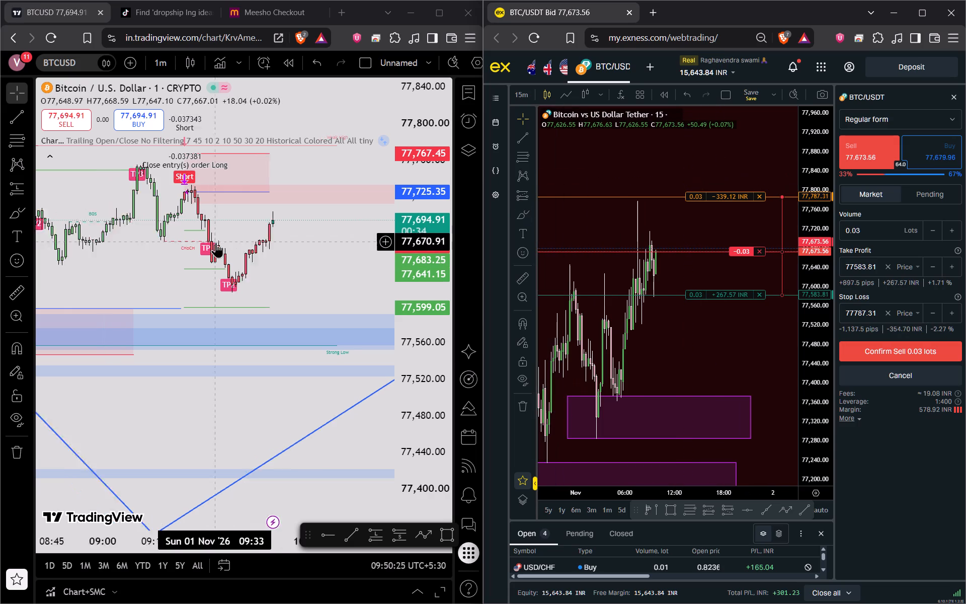
scroll(216, 242, "down", 3)
left_click(609, 153)
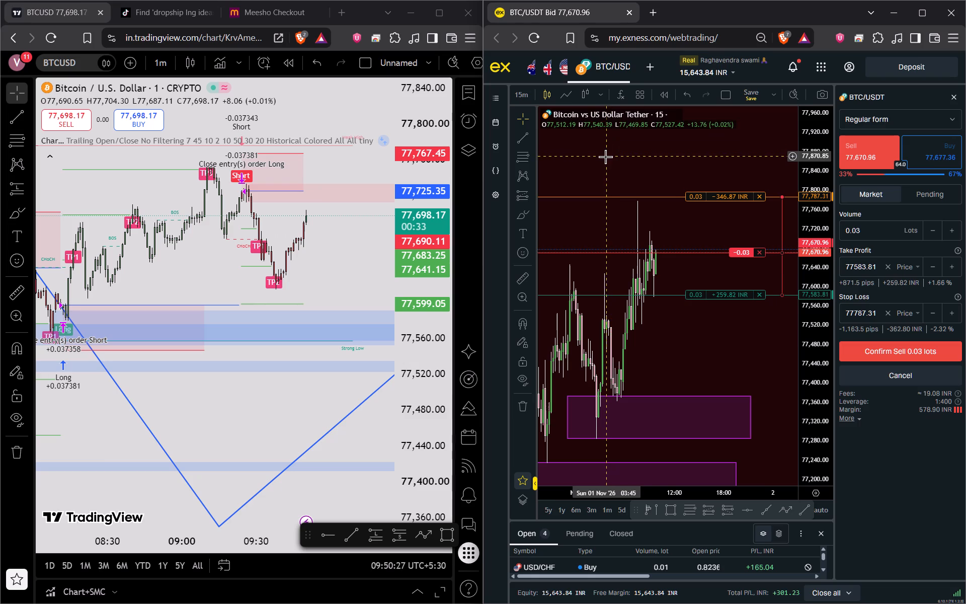
key("1")
key("Return")
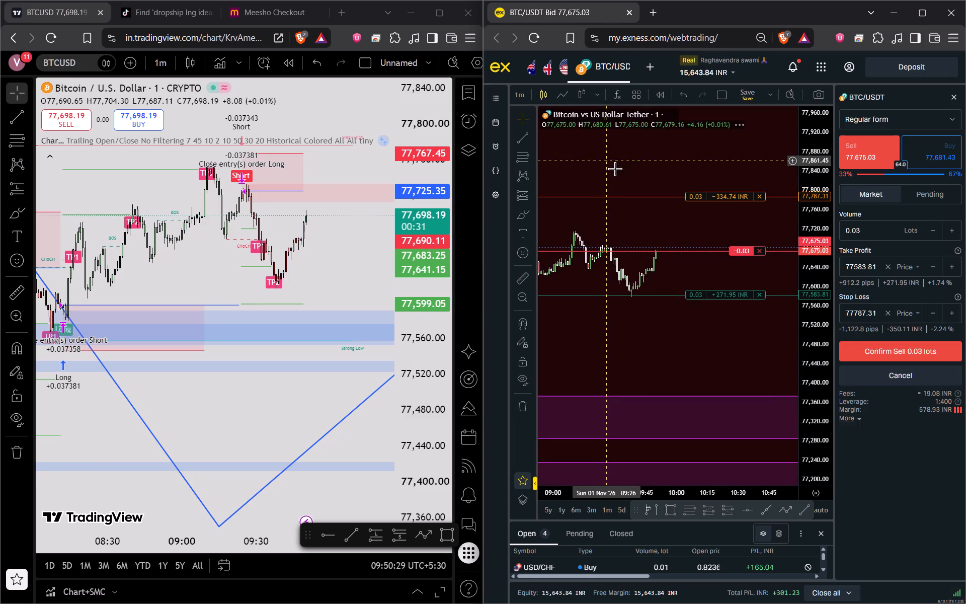
Compare recent 1-minute price action on the Exness BTC/USDT chart and the TradingView BTCUSD chart.
scroll(615, 168, "down", 3)
scroll(615, 168, "up", 1)
scroll(615, 168, "down", 4)
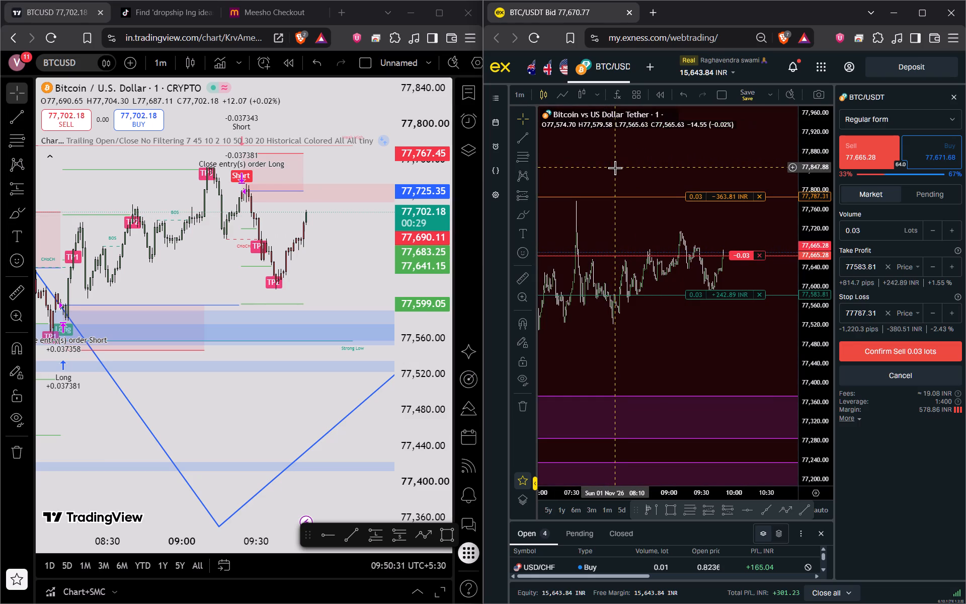
scroll(150, 372, "down", 4)
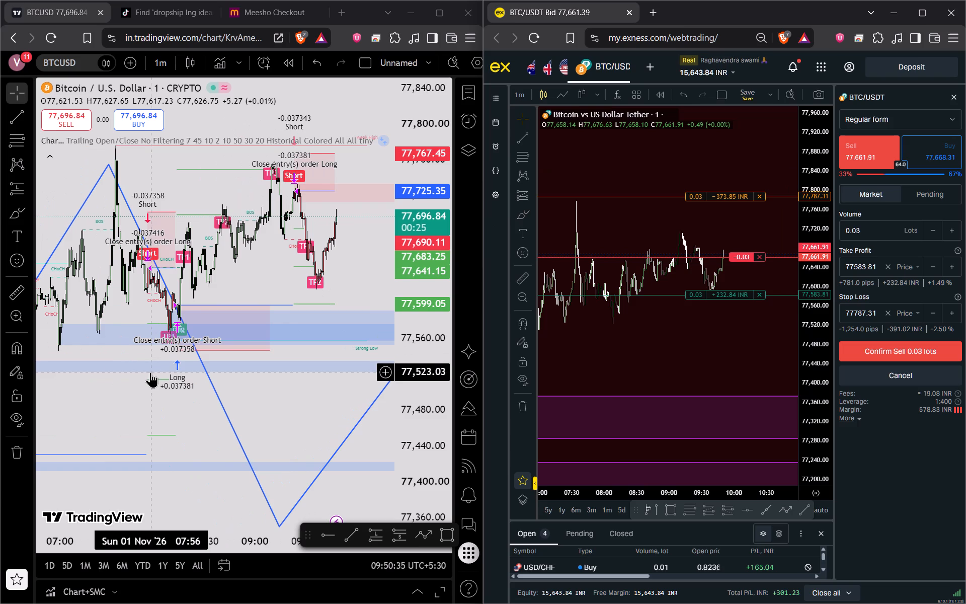
scroll(301, 376, "up", 1)
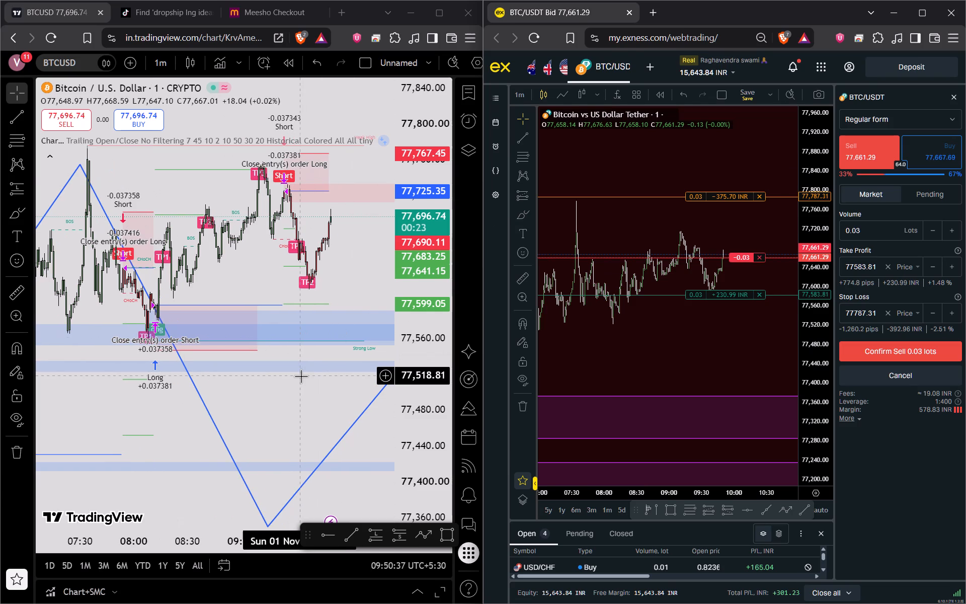
scroll(301, 376, "up", 8)
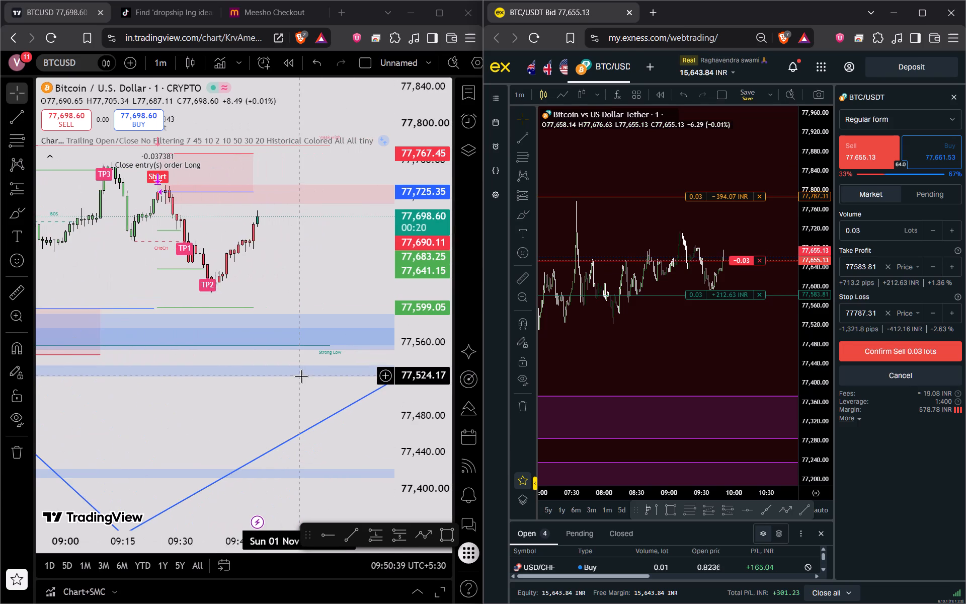
scroll(301, 376, "up", 2)
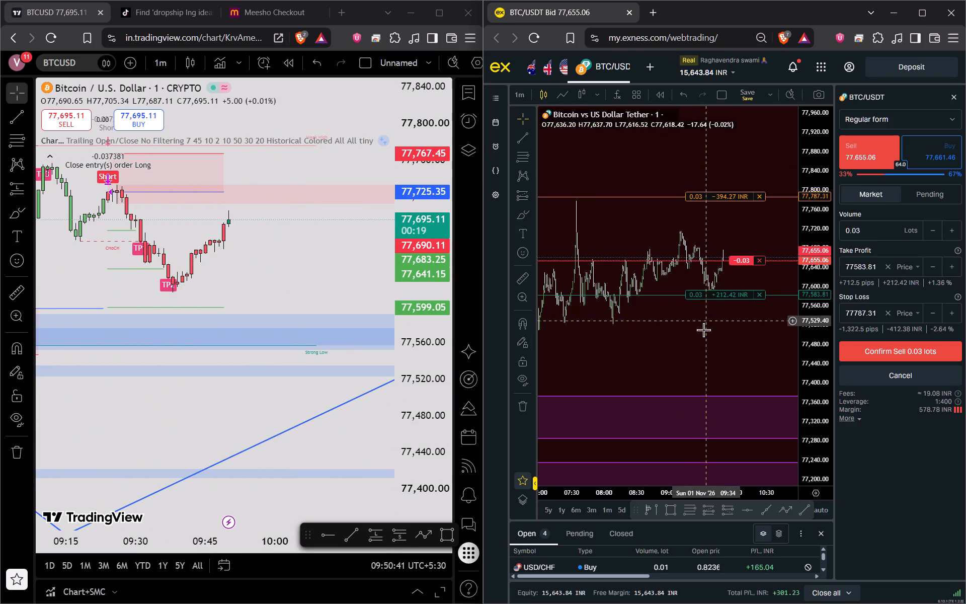
scroll(700, 334, "up", 4)
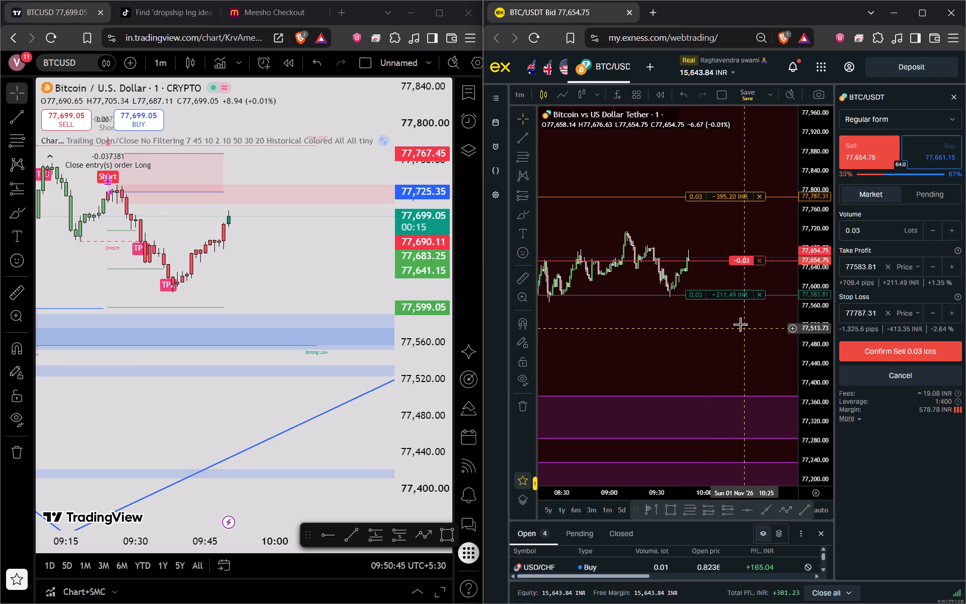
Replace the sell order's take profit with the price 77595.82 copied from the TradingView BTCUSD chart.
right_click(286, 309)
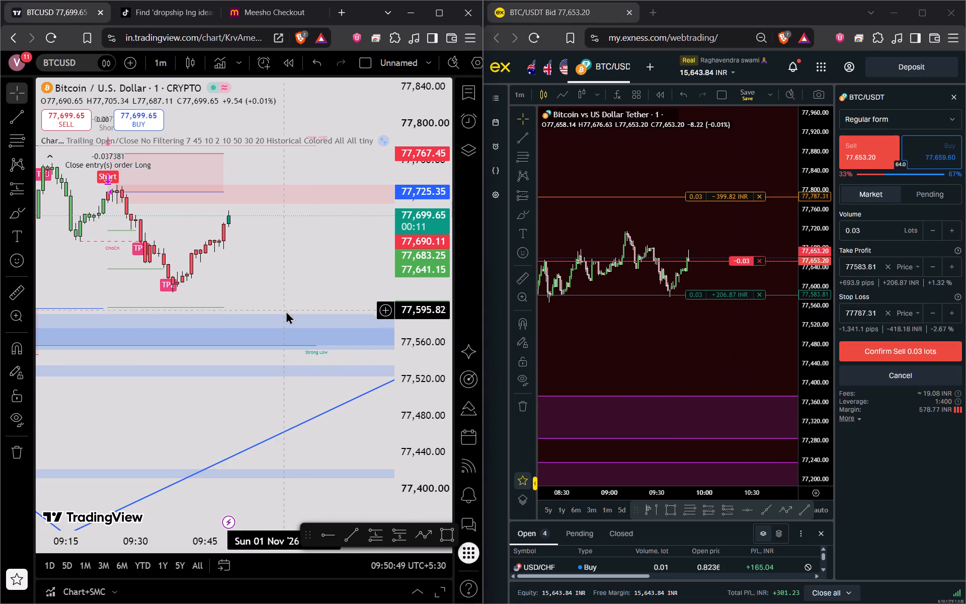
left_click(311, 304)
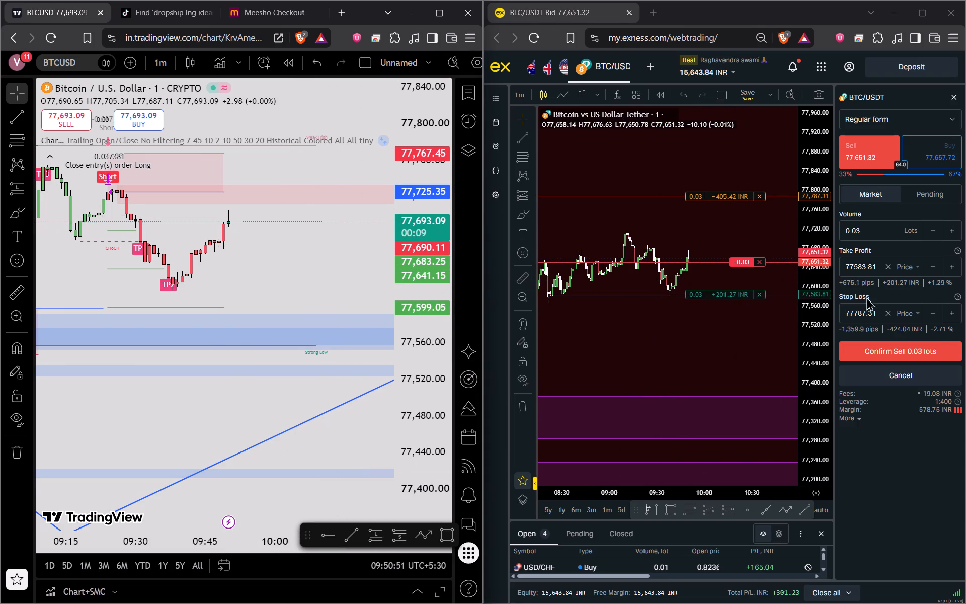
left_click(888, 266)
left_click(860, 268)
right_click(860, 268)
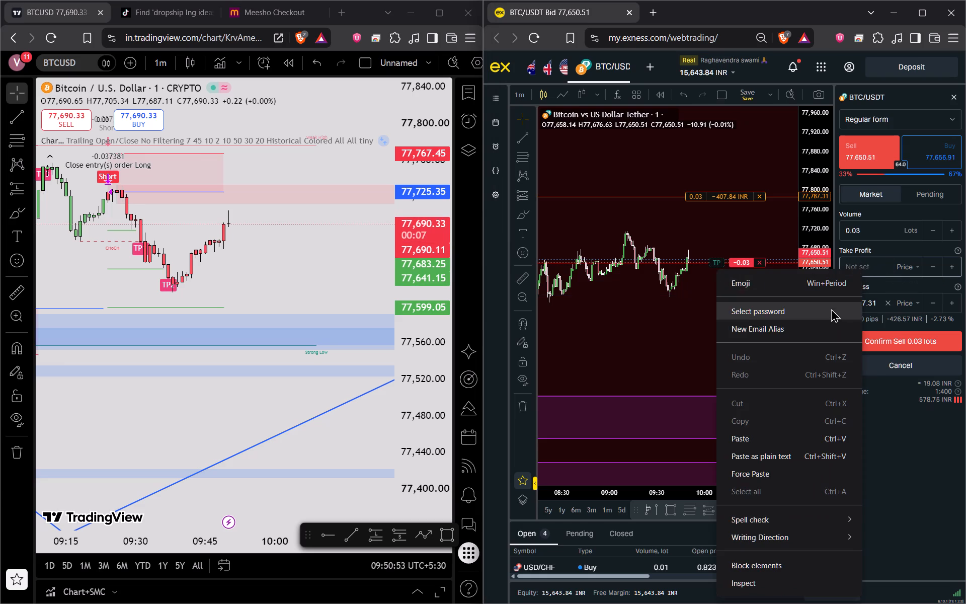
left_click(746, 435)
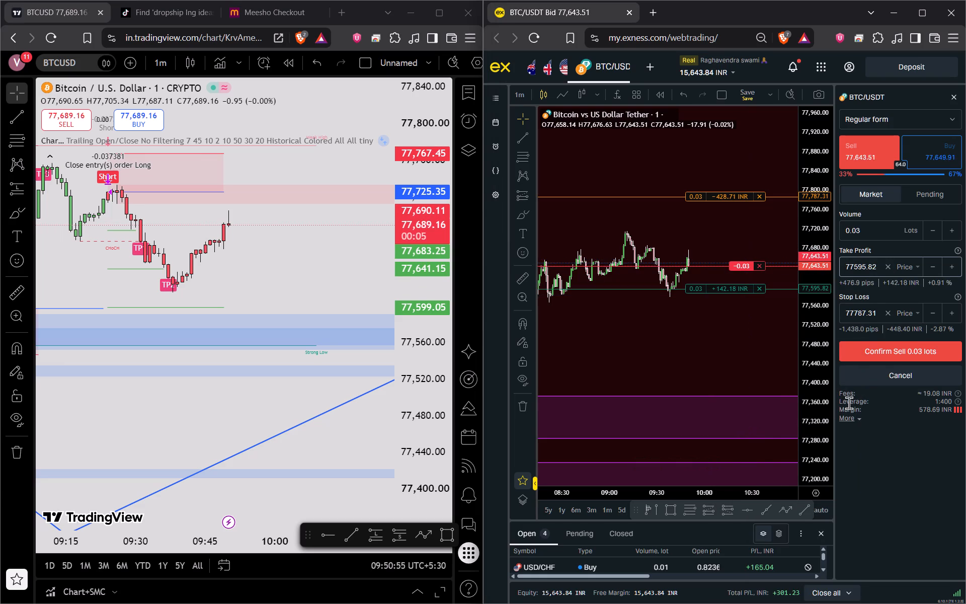
Clear the sell order's take profit and place it on the Exness chart at about 77574.30.
left_click(887, 266)
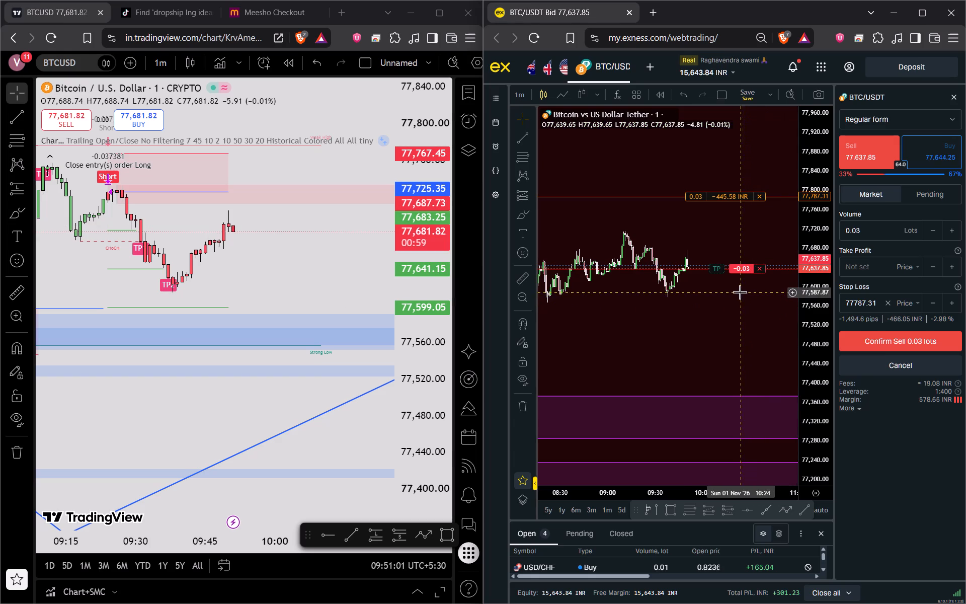
left_click_drag(715, 269, 715, 296)
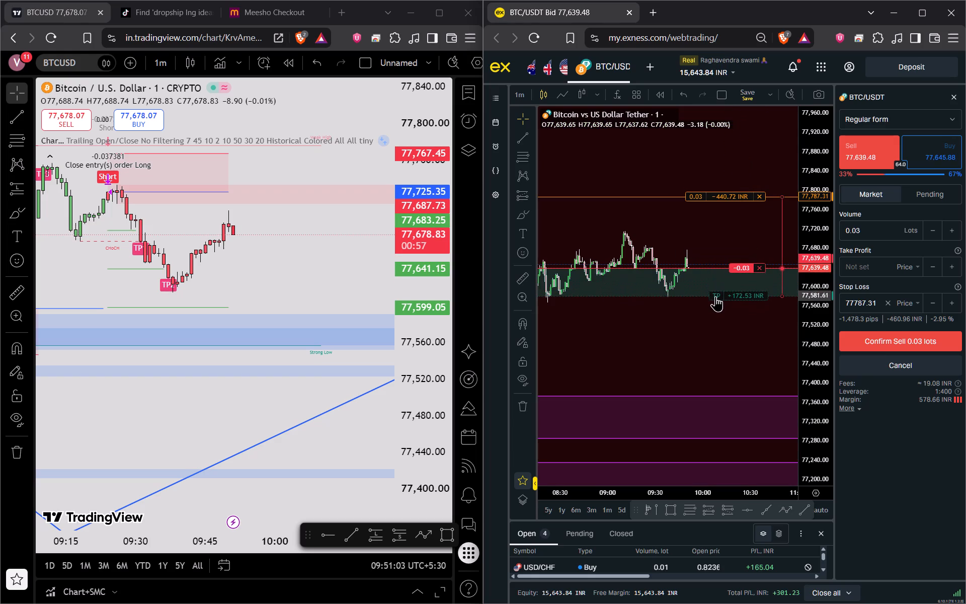
left_click_drag(715, 296, 712, 301)
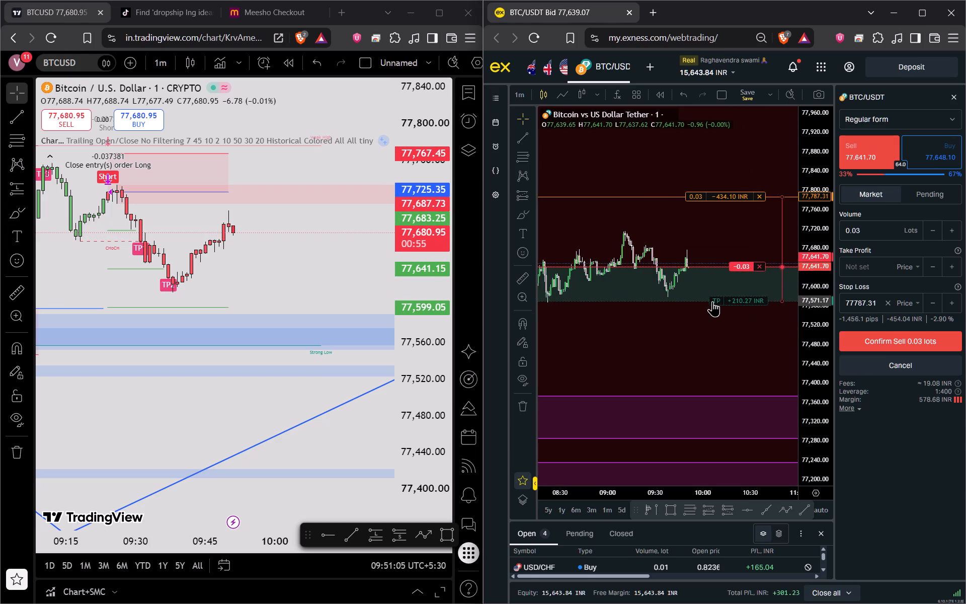
left_click_drag(712, 301, 712, 299)
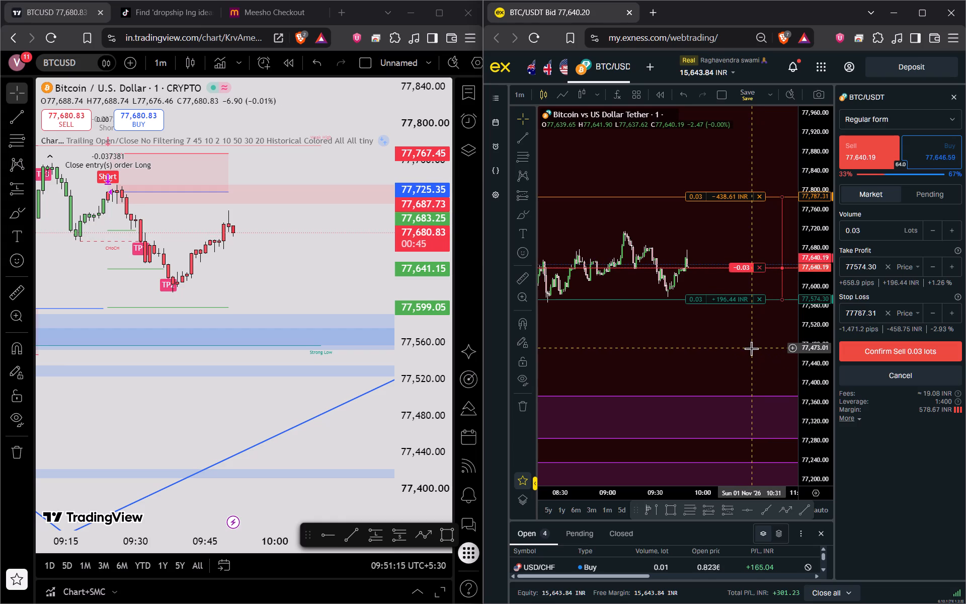
Examine the Exness 1-minute BTC/USDT price action around the sell order's entry and take profit levels.
scroll(751, 348, "down", 9)
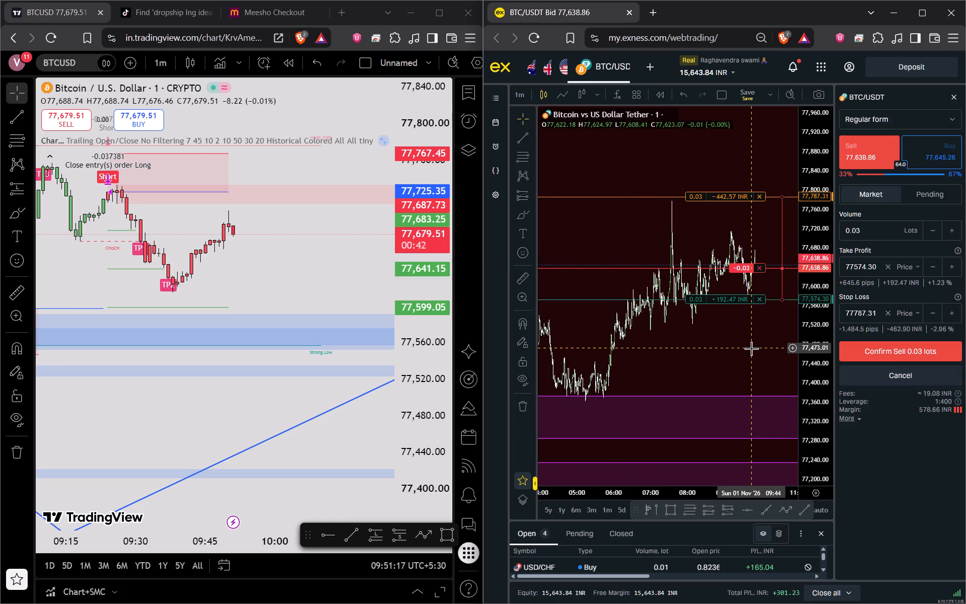
left_click_drag(740, 348, 642, 351)
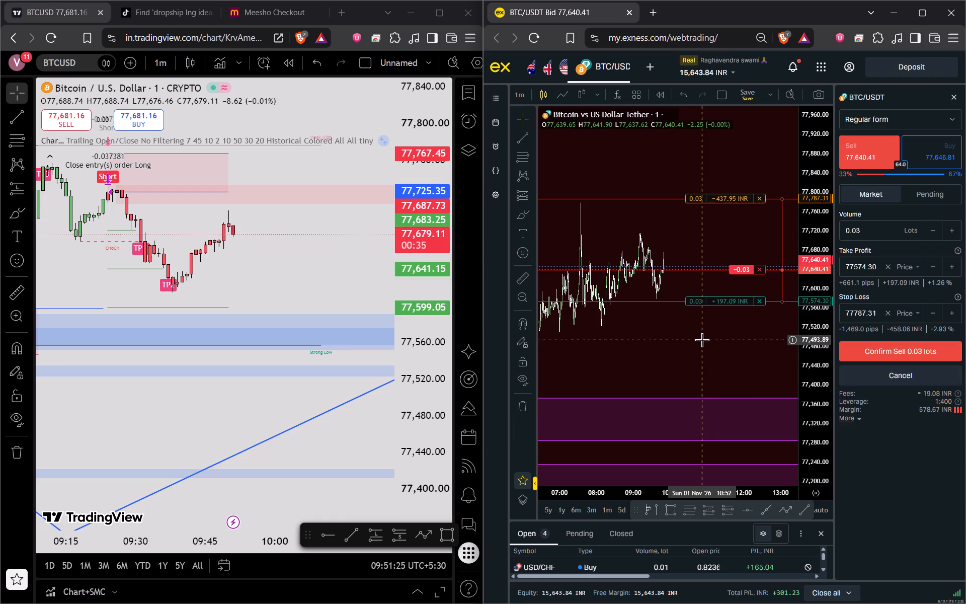
scroll(702, 340, "up", 6)
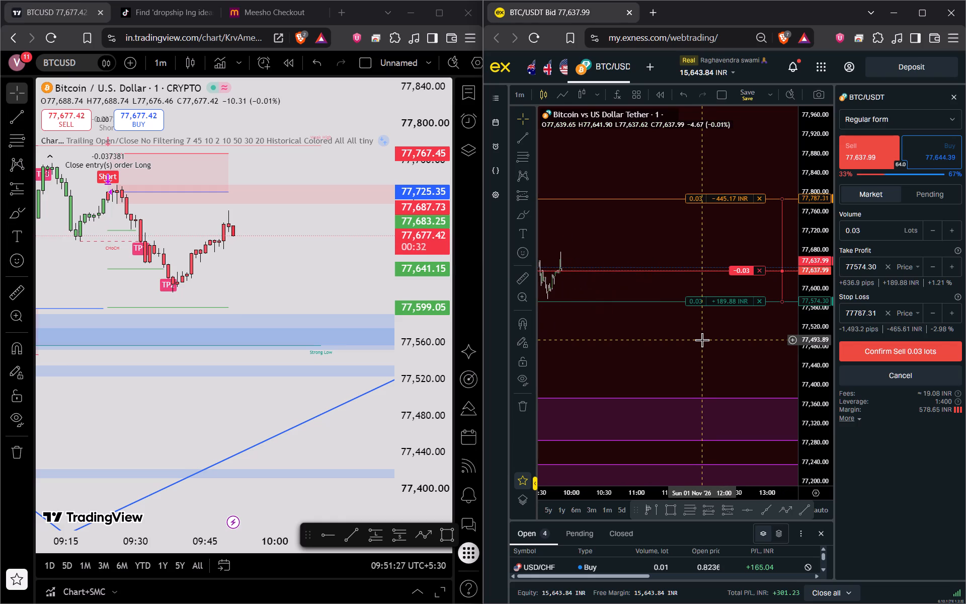
left_click_drag(691, 343, 751, 333)
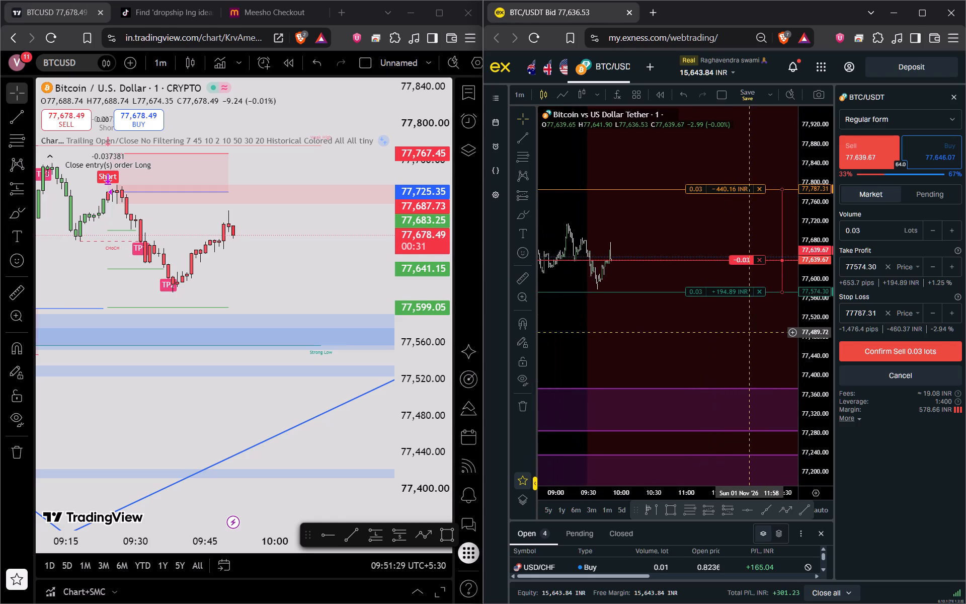
left_click_drag(751, 333, 752, 333)
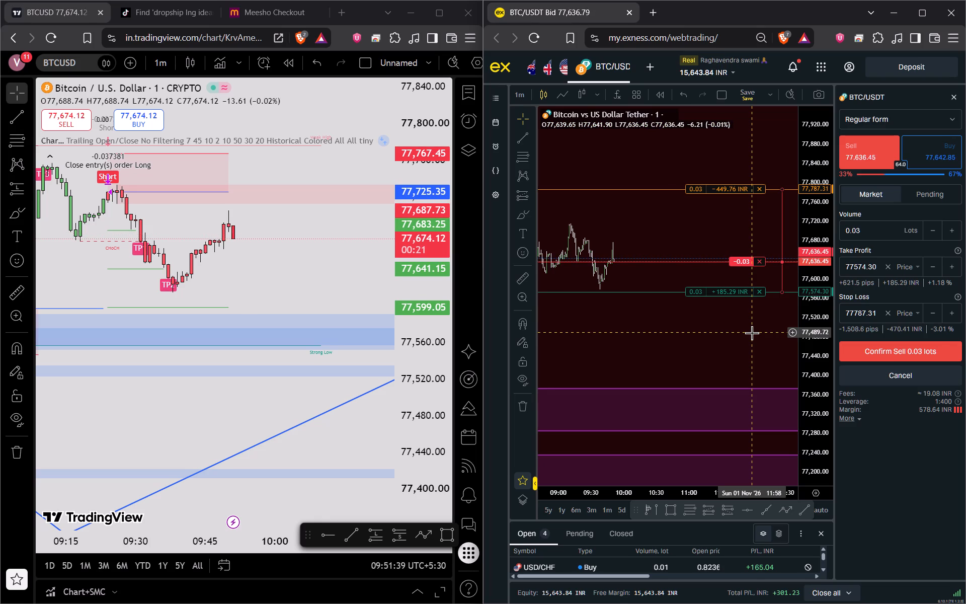
left_click_drag(719, 344, 720, 359)
scroll(821, 390, "up", 5)
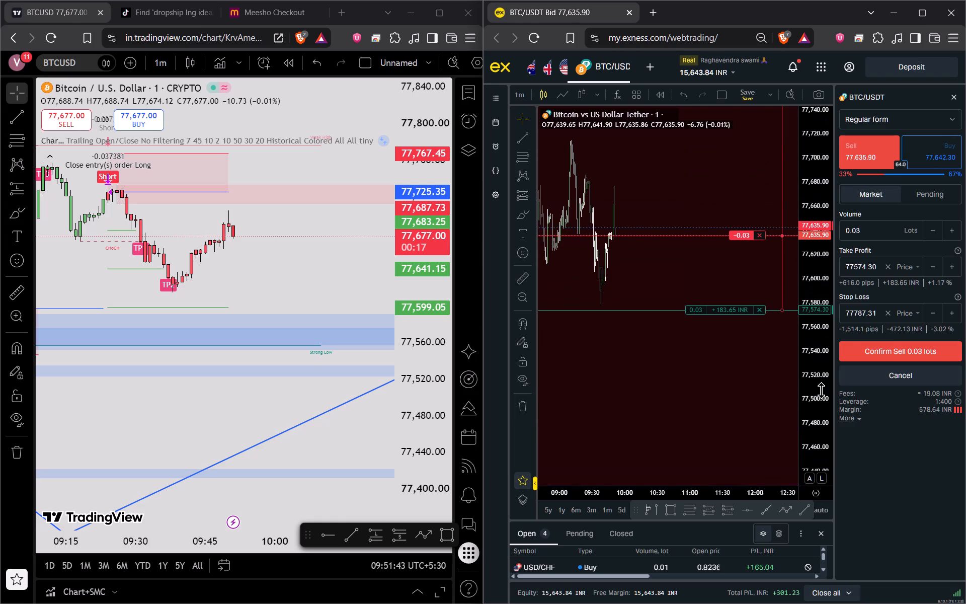
scroll(710, 394, "up", 3)
left_click_drag(677, 396, 717, 401)
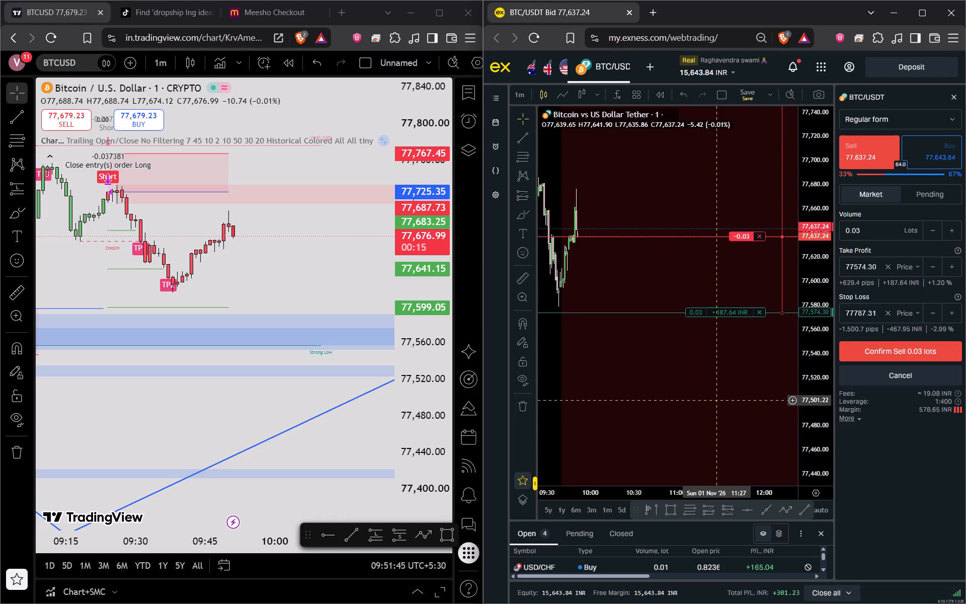
left_click_drag(717, 401, 745, 402)
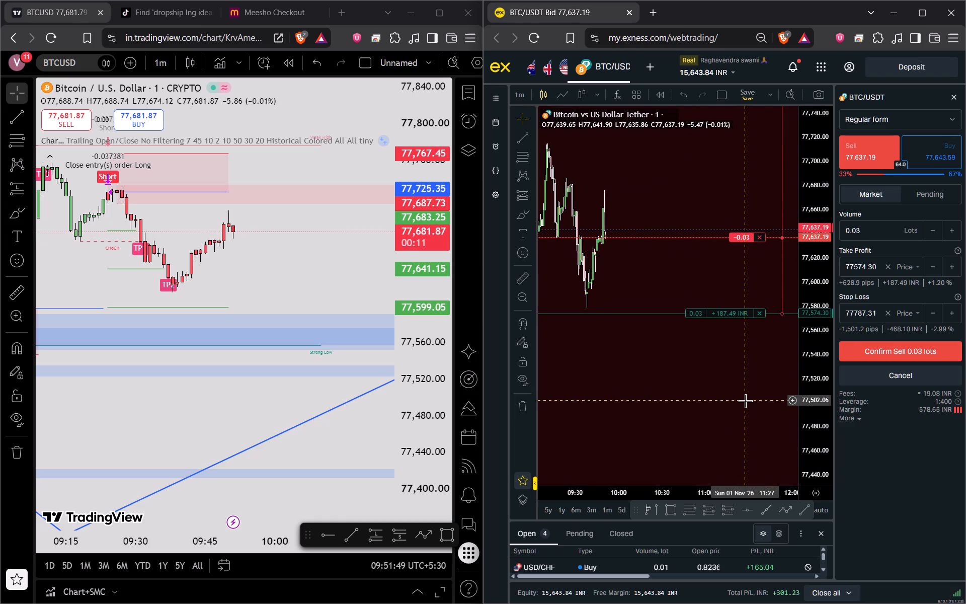
Show the TradingView watchlist and remove BTCUSD from it.
left_click(464, 93)
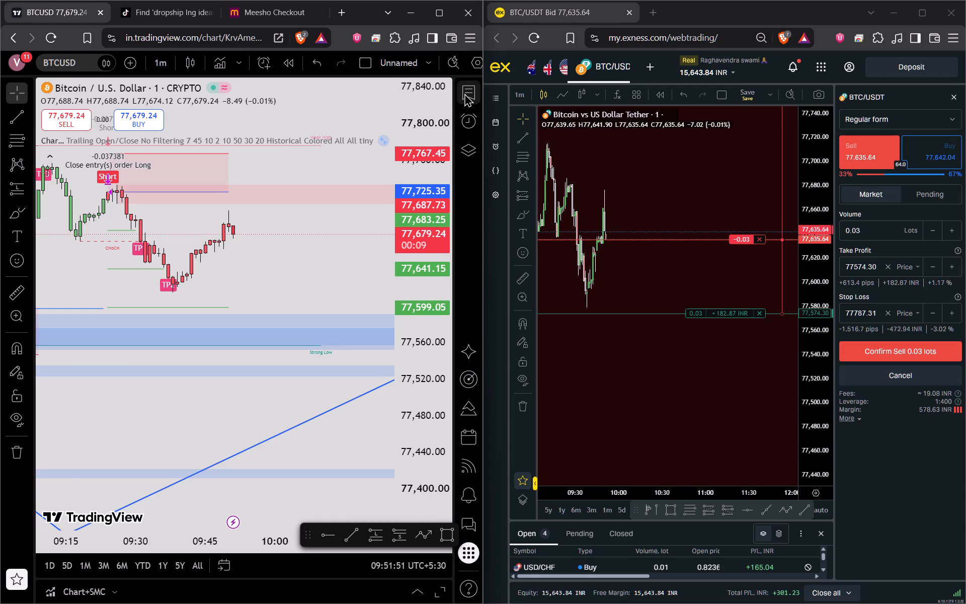
left_click(464, 93)
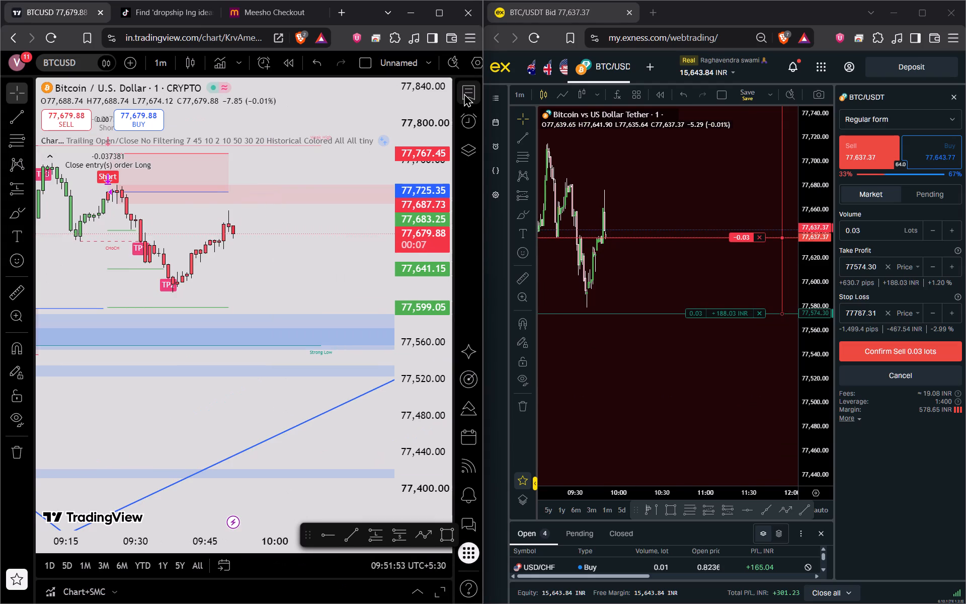
left_click(464, 93)
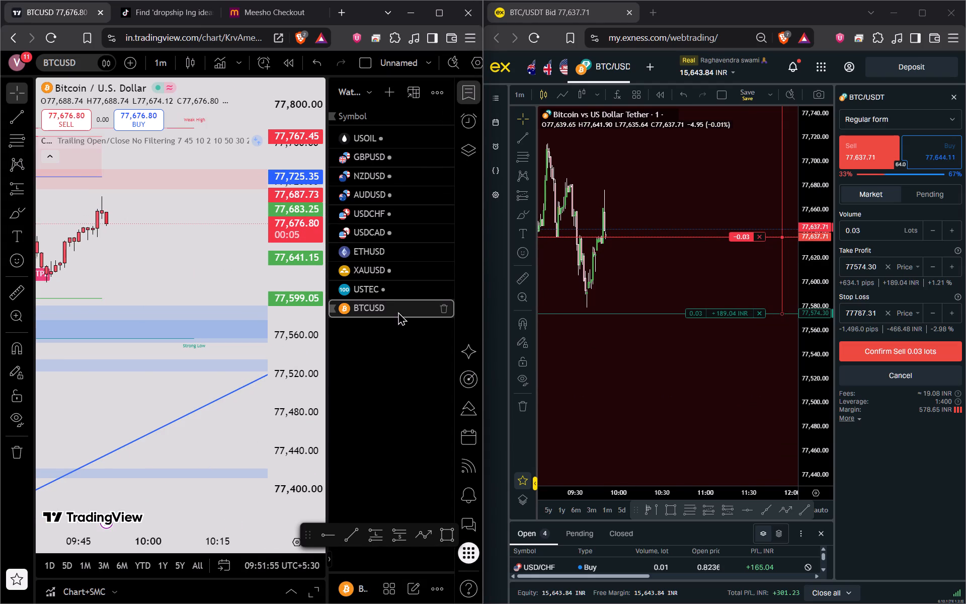
left_click(444, 314)
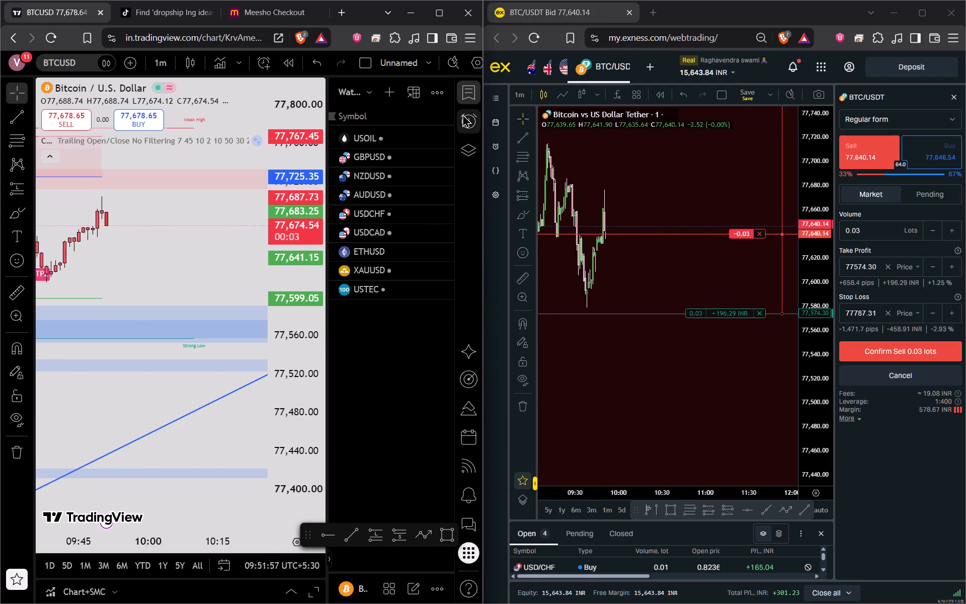
Search TradingView symbols for BTCUSDT and add Binance's Bitcoin / TetherUS futures symbol to the watchlist.
left_click(387, 94)
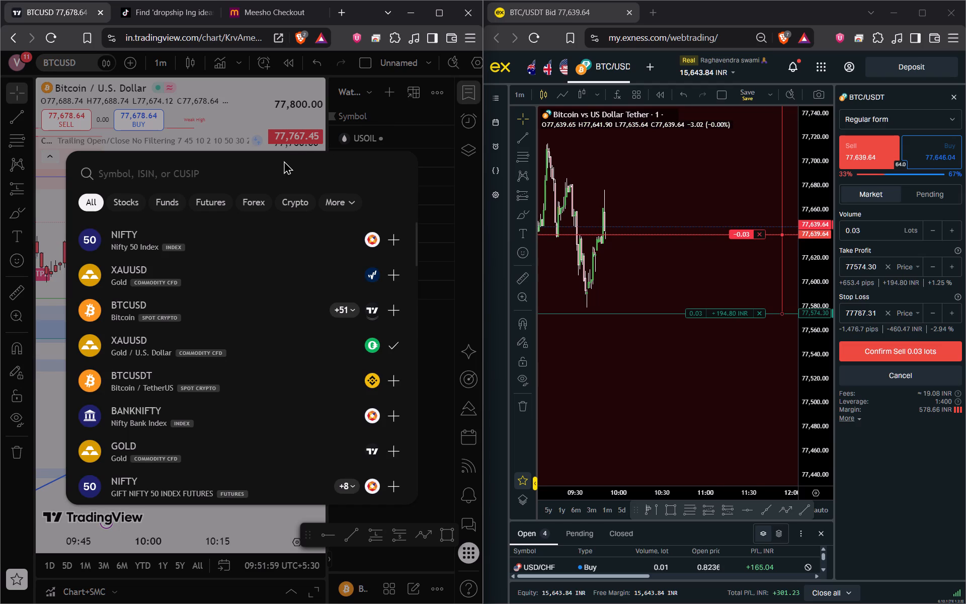
left_click(277, 172)
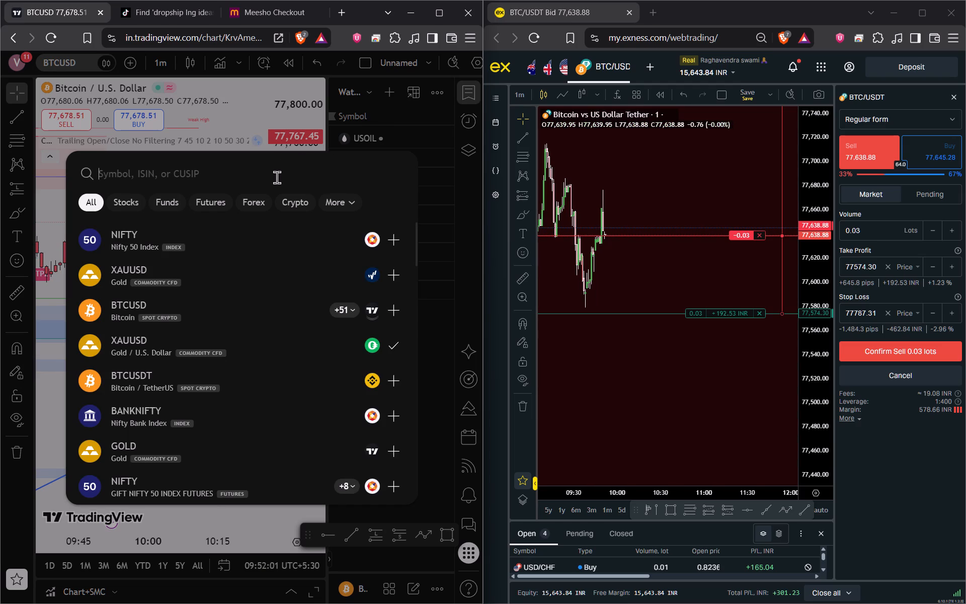
key("b")
type("tcusdt")
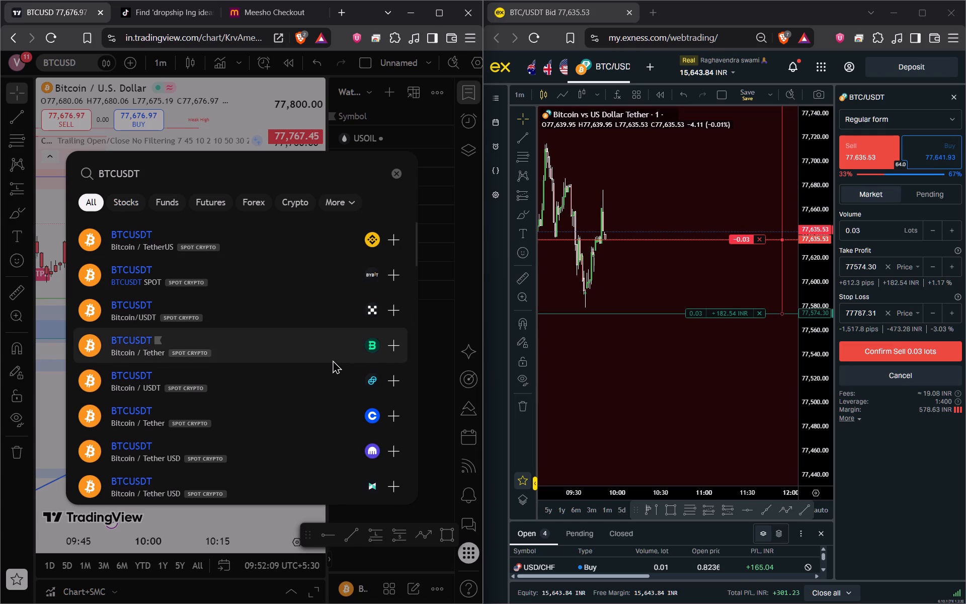
scroll(333, 360, "down", 3)
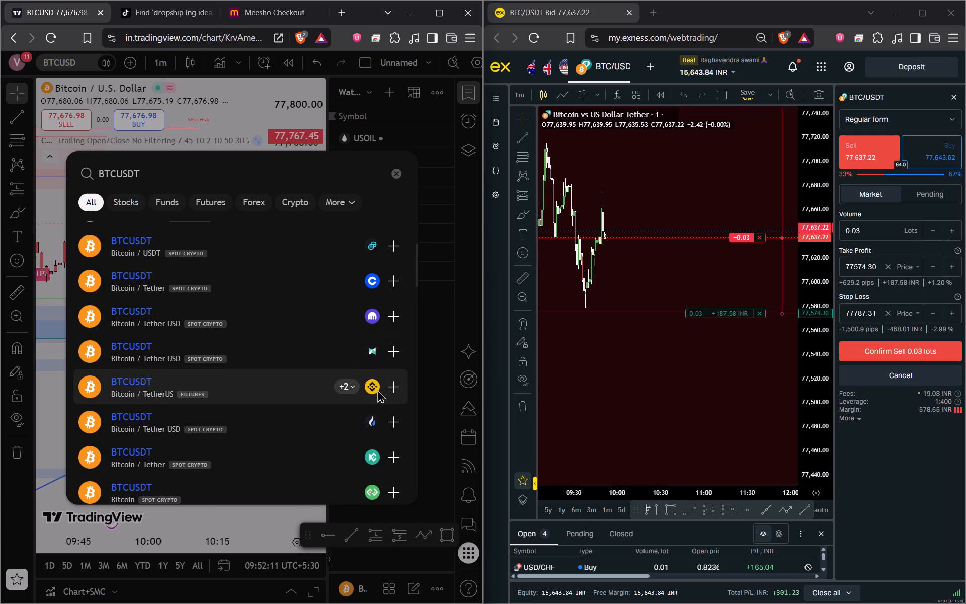
left_click(389, 386)
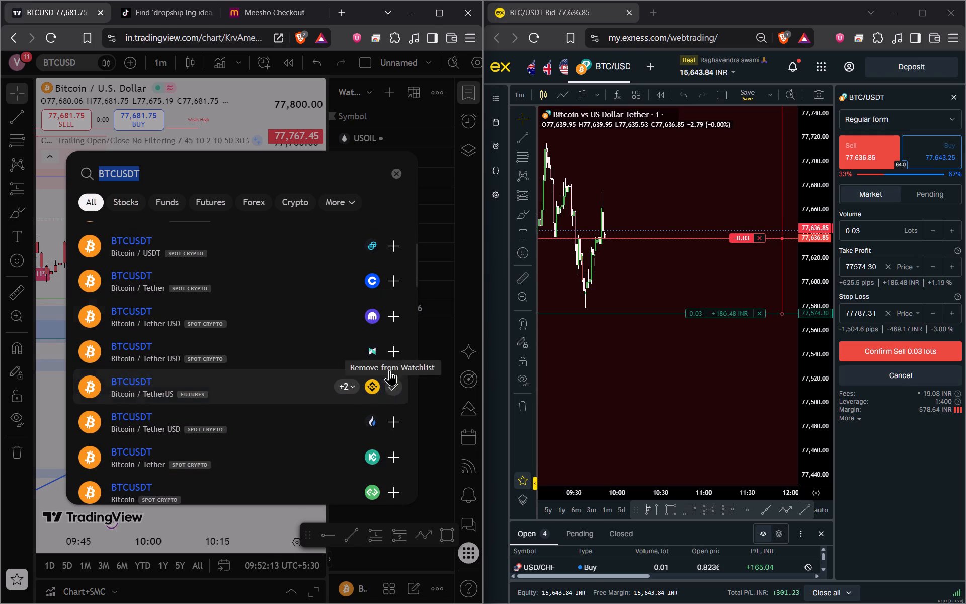
Chart the BTCUSDT25Z2026 futures contract and remove it from the TradingView watchlist.
left_click(335, 141)
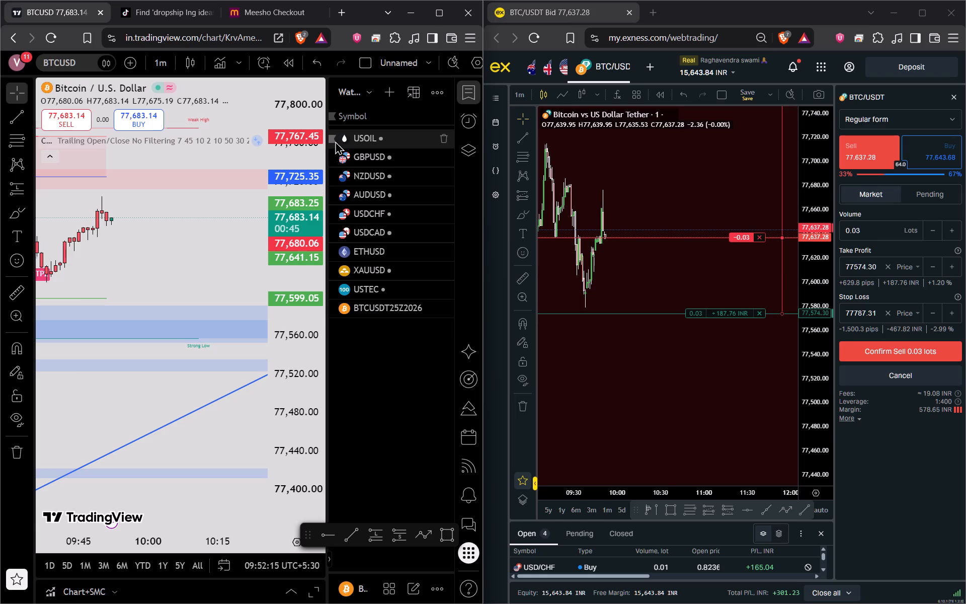
left_click(371, 315)
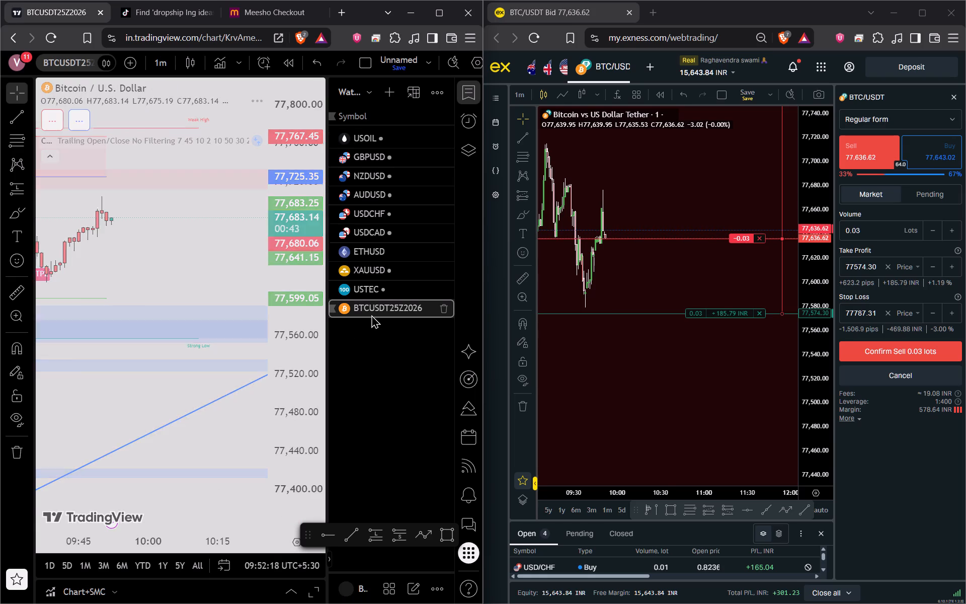
left_click(442, 310)
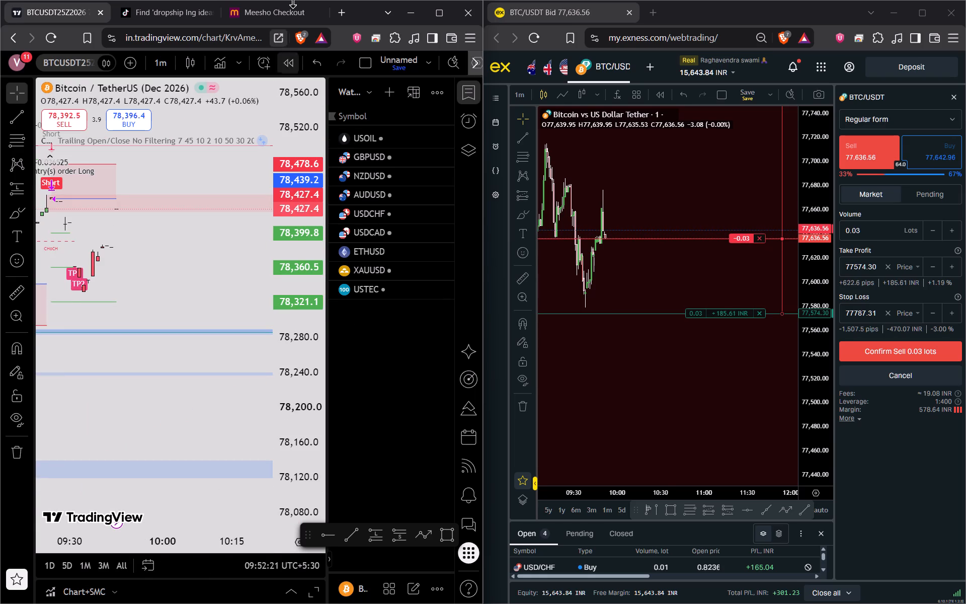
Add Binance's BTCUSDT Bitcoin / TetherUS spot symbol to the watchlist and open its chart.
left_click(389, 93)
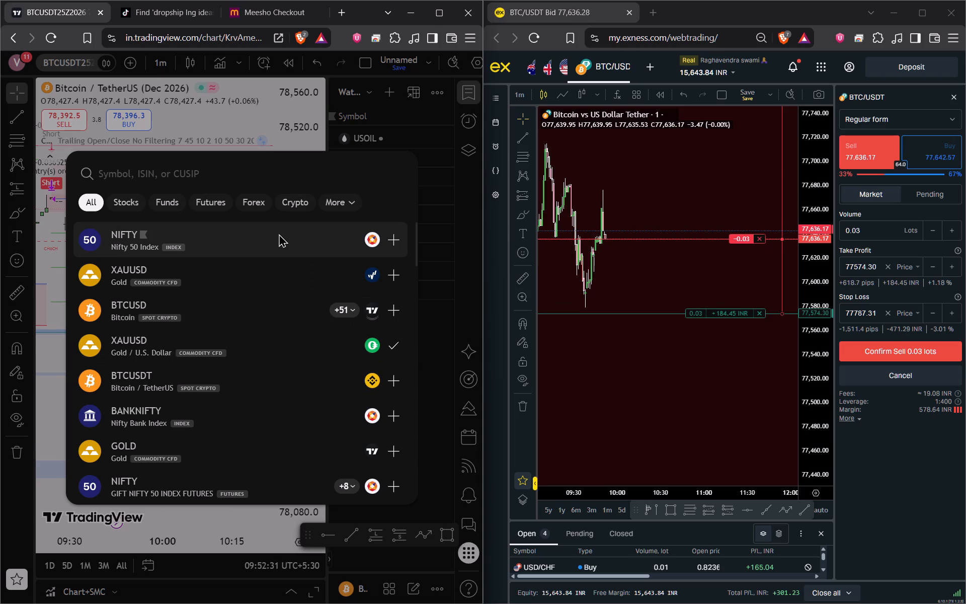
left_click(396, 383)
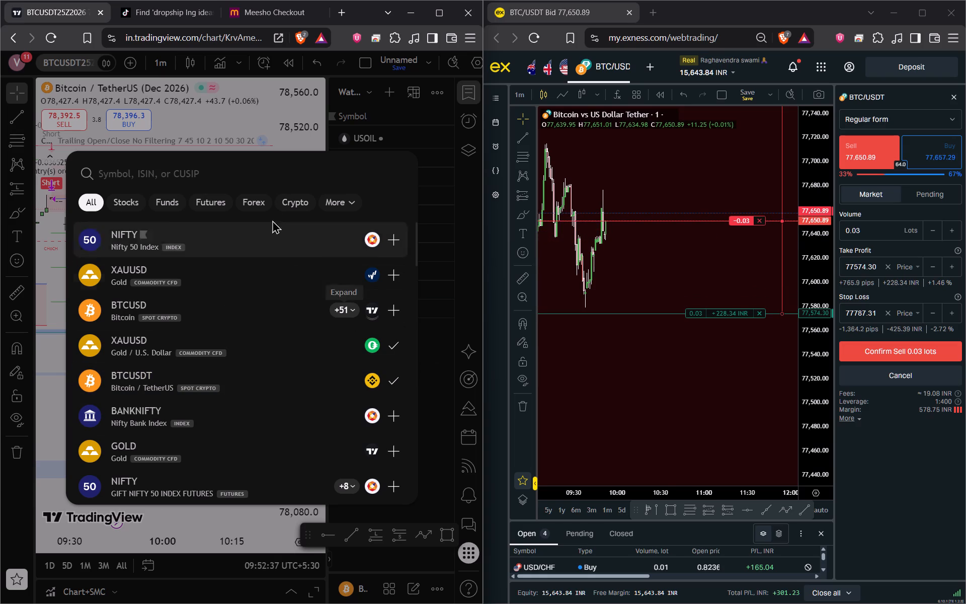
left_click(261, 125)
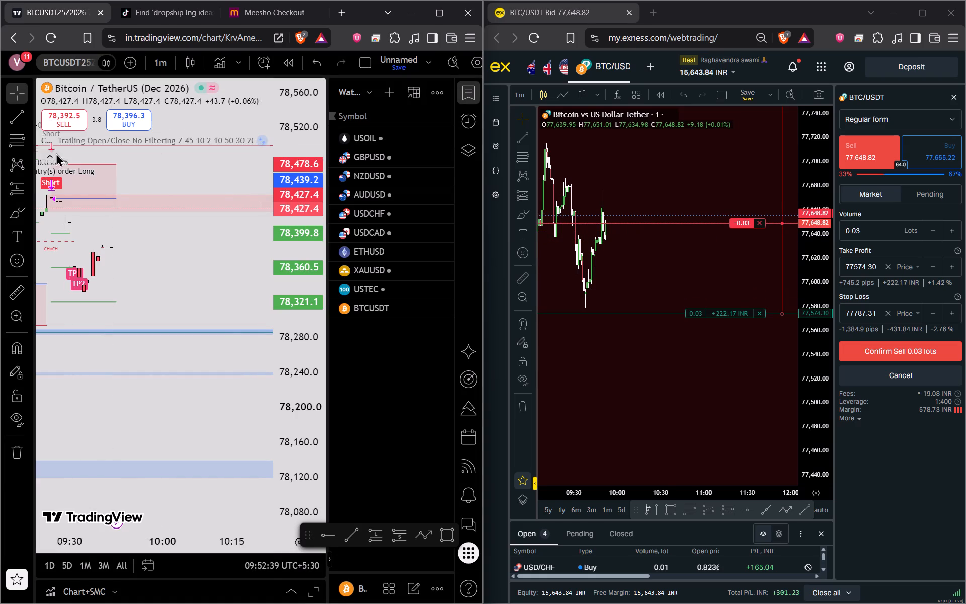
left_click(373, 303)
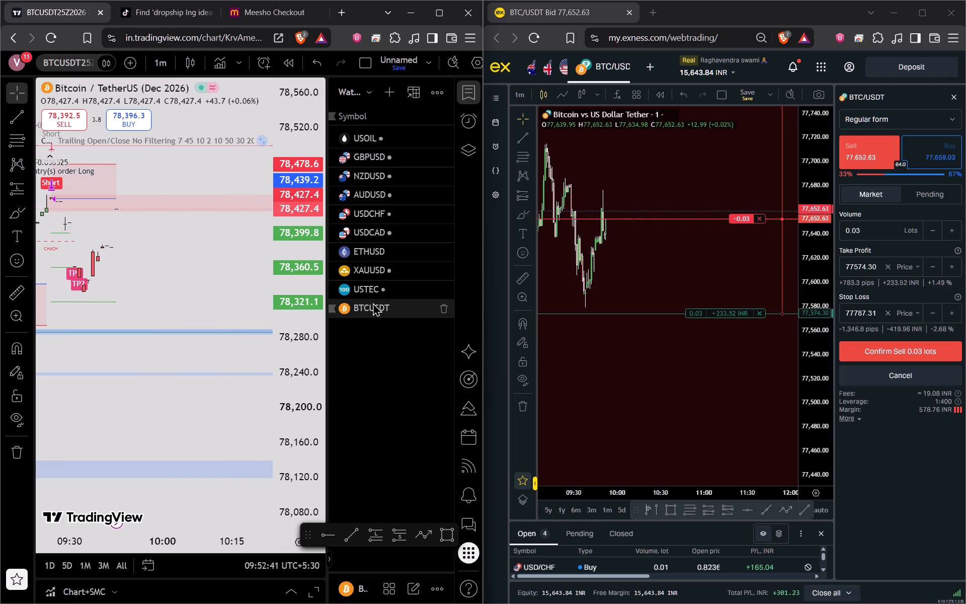
Examine the recent 1-minute price action and price levels on the Binance BTCUSDT spot chart.
scroll(208, 294, "down", 4)
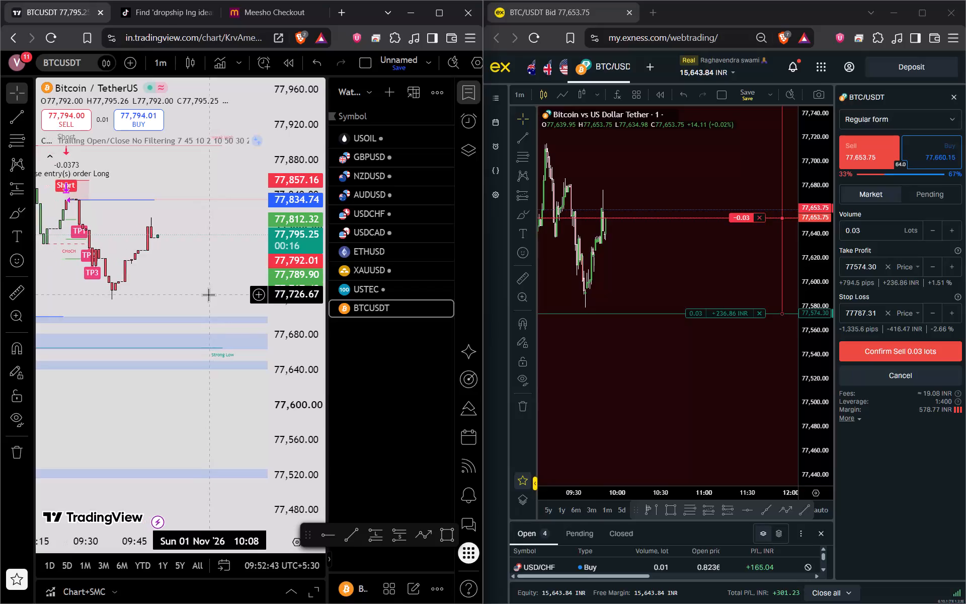
scroll(208, 294, "down", 2)
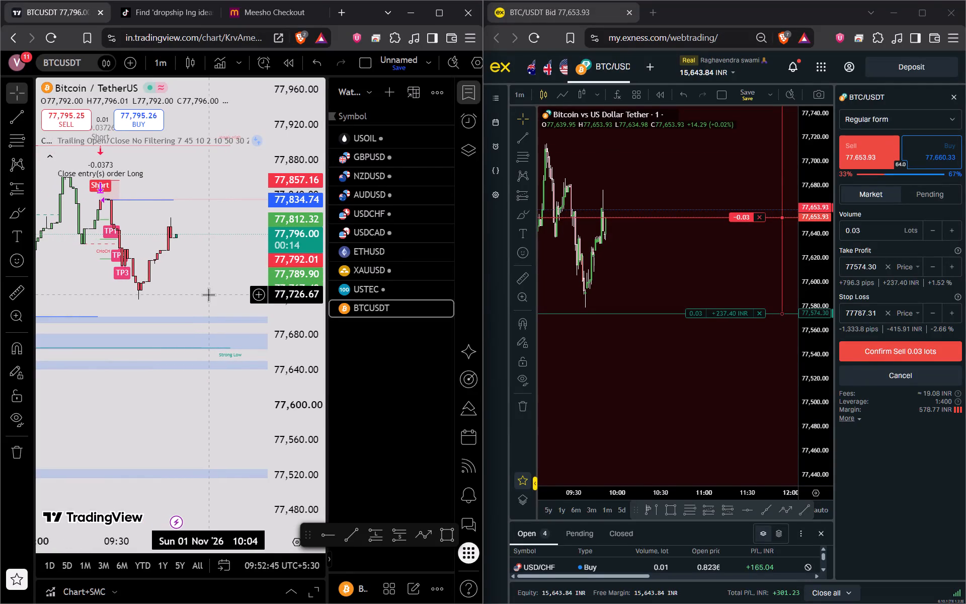
scroll(208, 294, "down", 2)
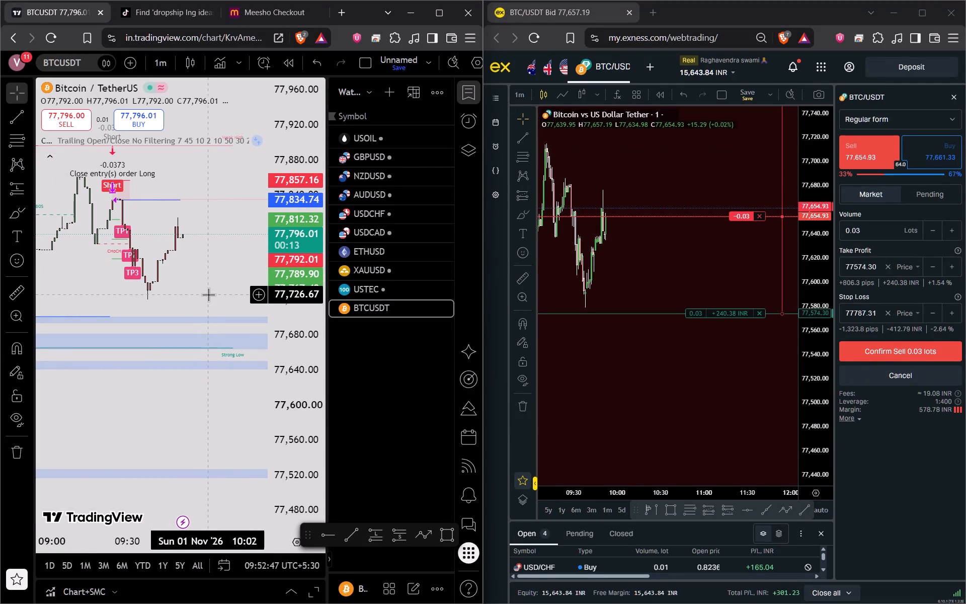
scroll(208, 294, "up", 1)
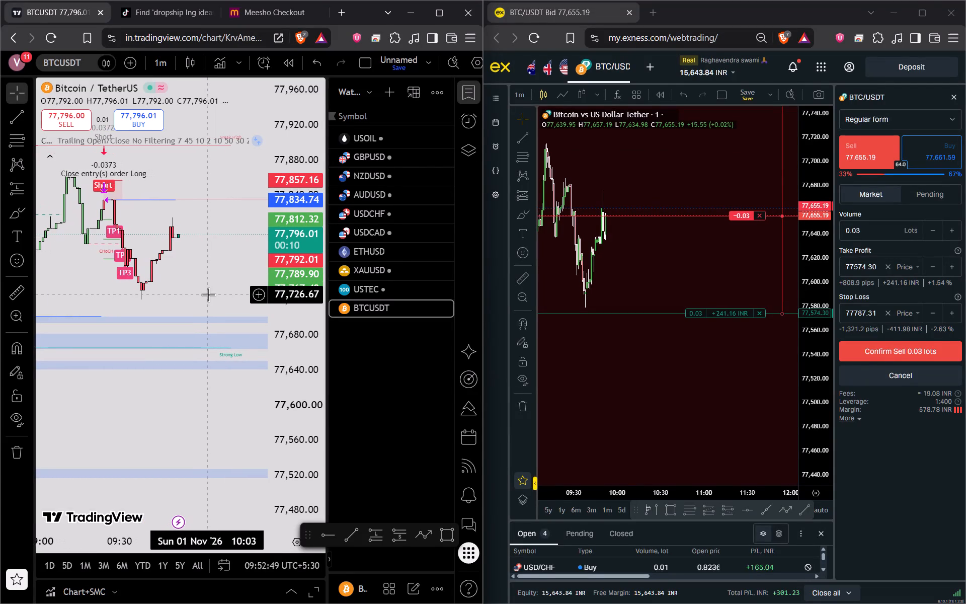
left_click_drag(215, 257, 220, 309)
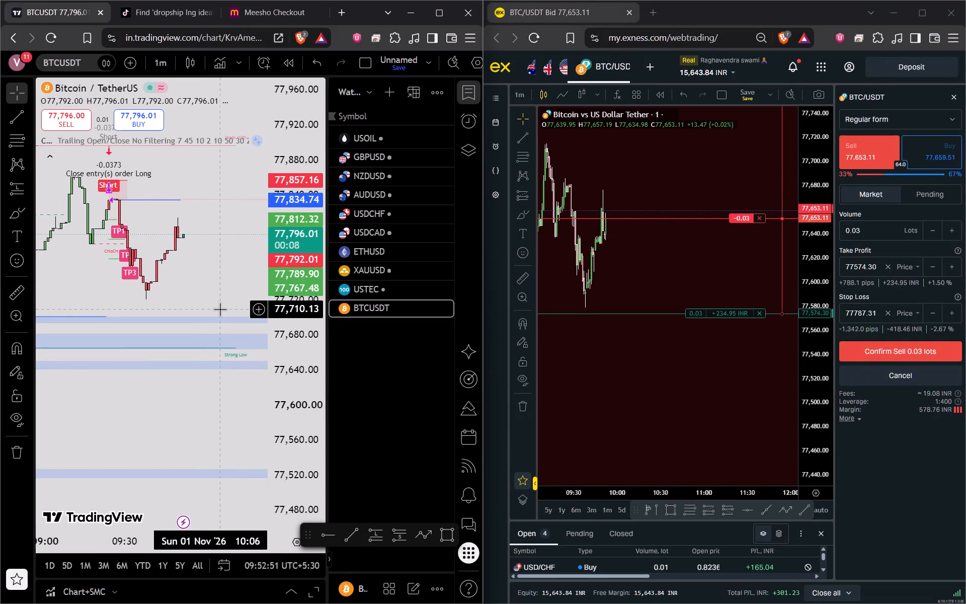
left_click_drag(293, 267, 281, 384)
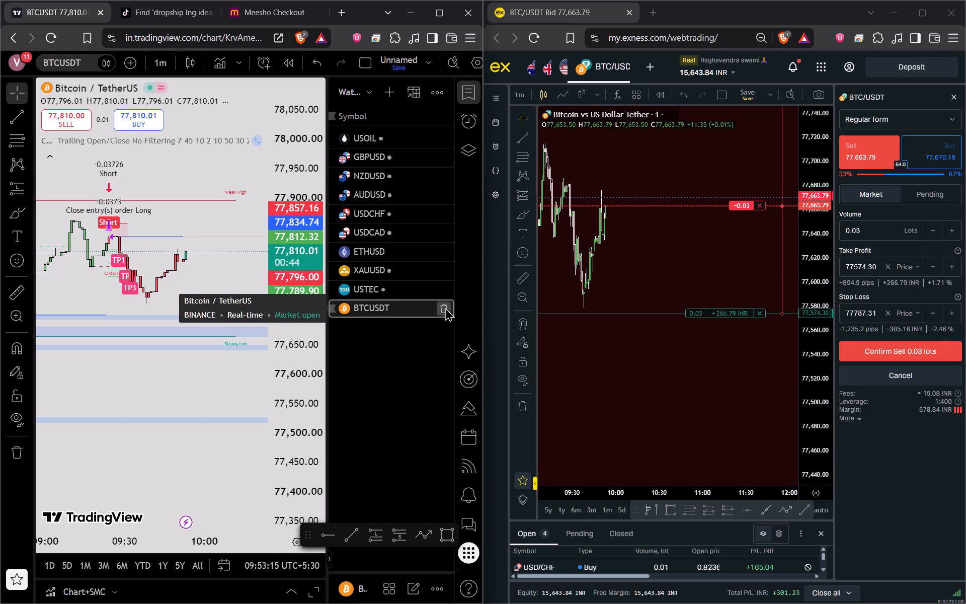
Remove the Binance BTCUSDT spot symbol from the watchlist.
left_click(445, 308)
Search symbols for BTCUSDT and add the Binance, OKX and Bybit spot listings plus two Bitcoin / Tether spot listings to the watchlist.
left_click(387, 97)
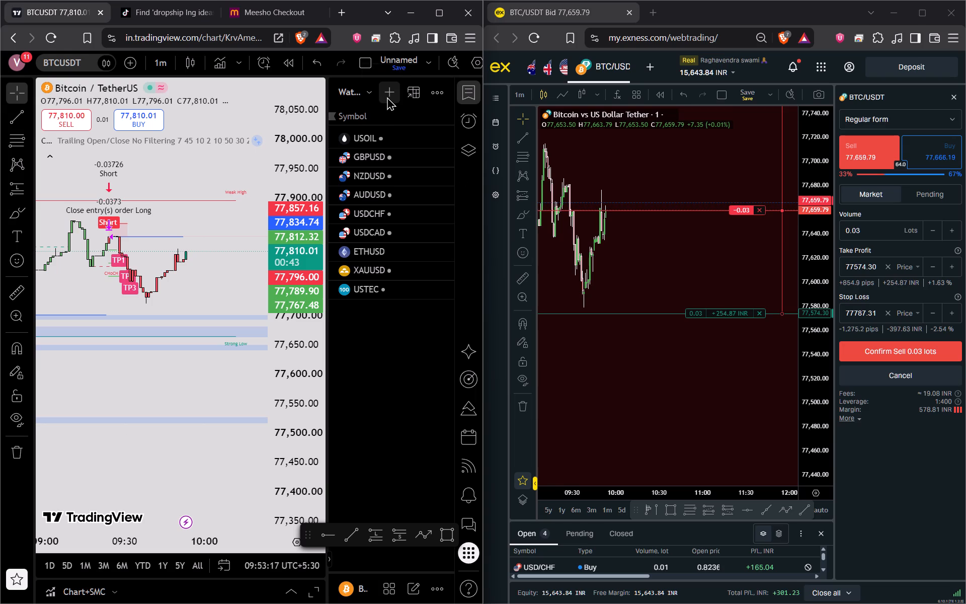
type("bt")
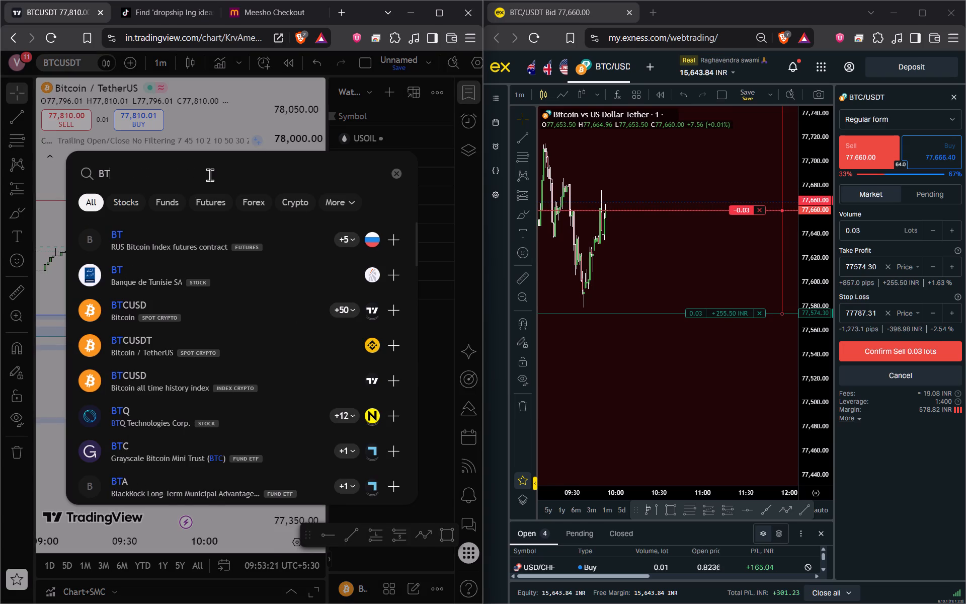
type("cusdt")
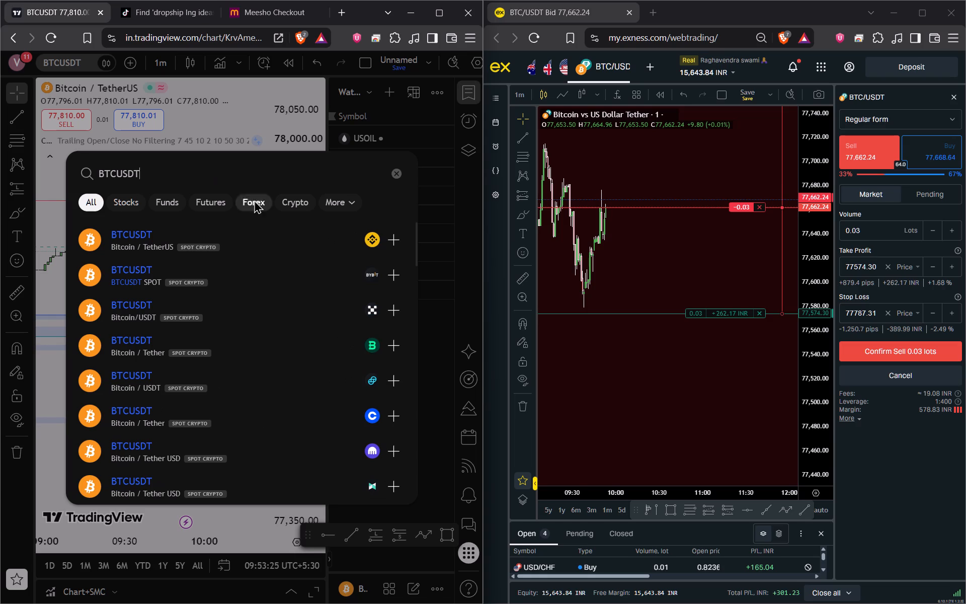
left_click(395, 239)
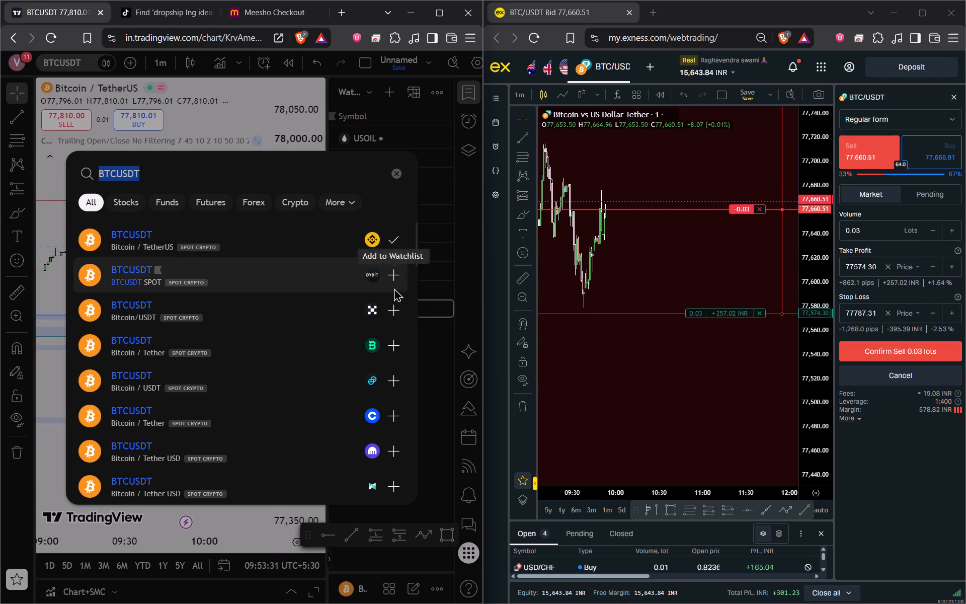
left_click(392, 311)
left_click(392, 283)
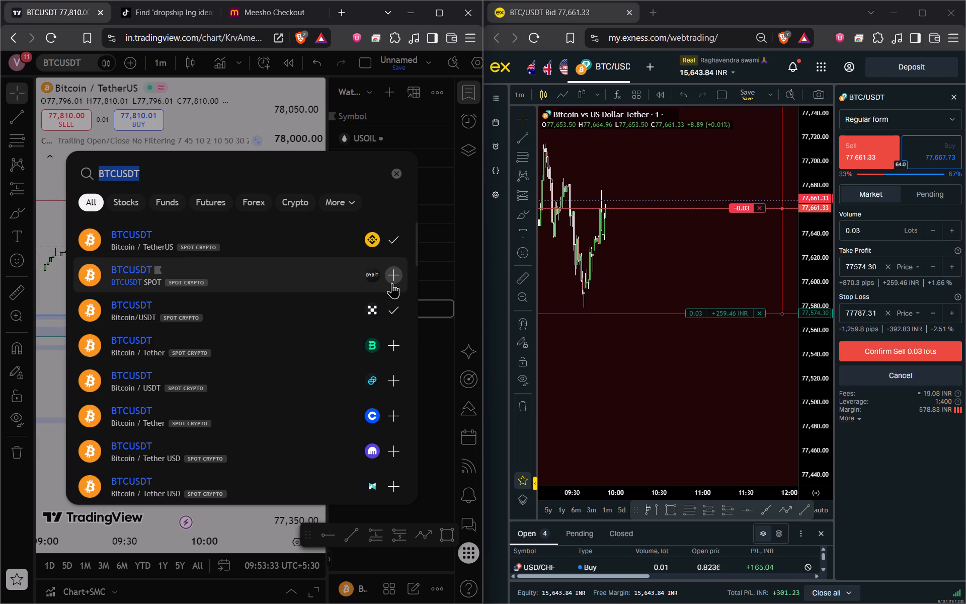
left_click(395, 342)
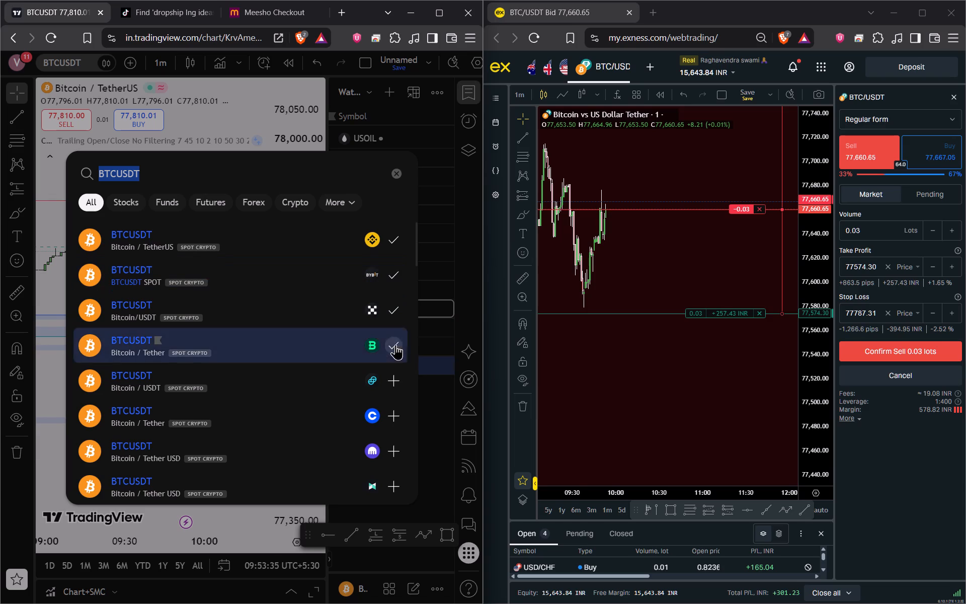
left_click(394, 416)
scroll(394, 416, "down", 1)
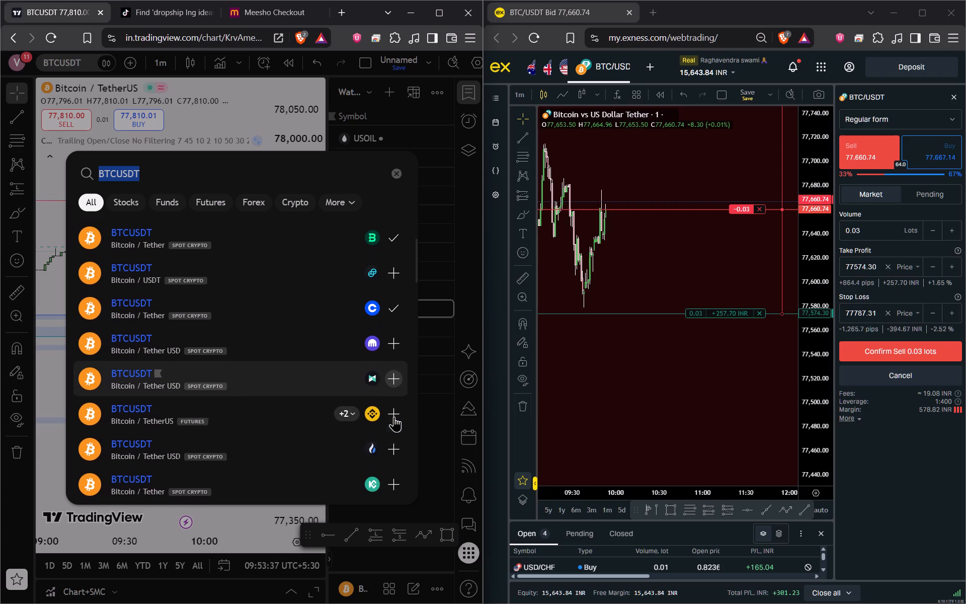
scroll(394, 416, "down", 1)
left_click(394, 416)
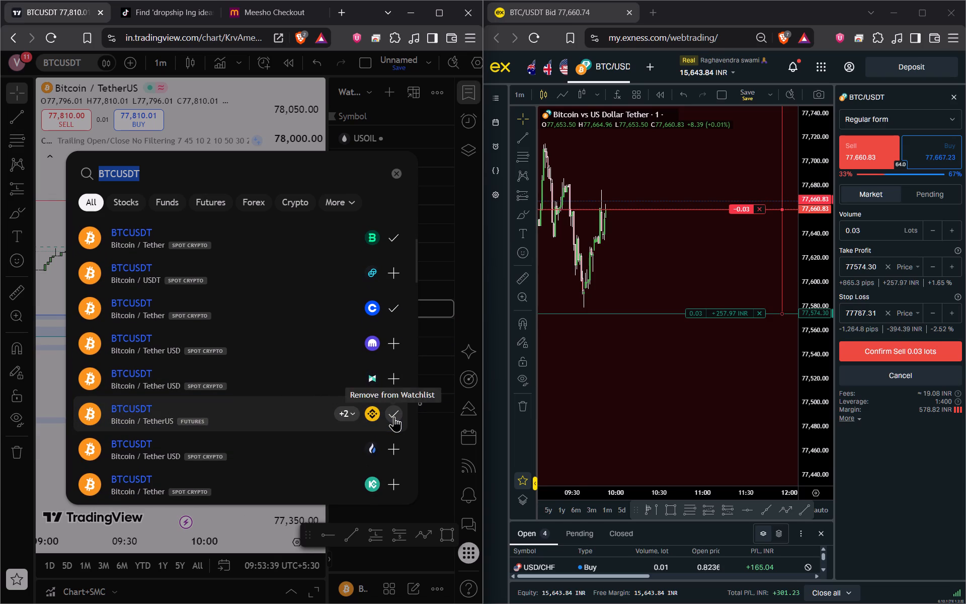
left_click(394, 416)
scroll(394, 416, "down", 1)
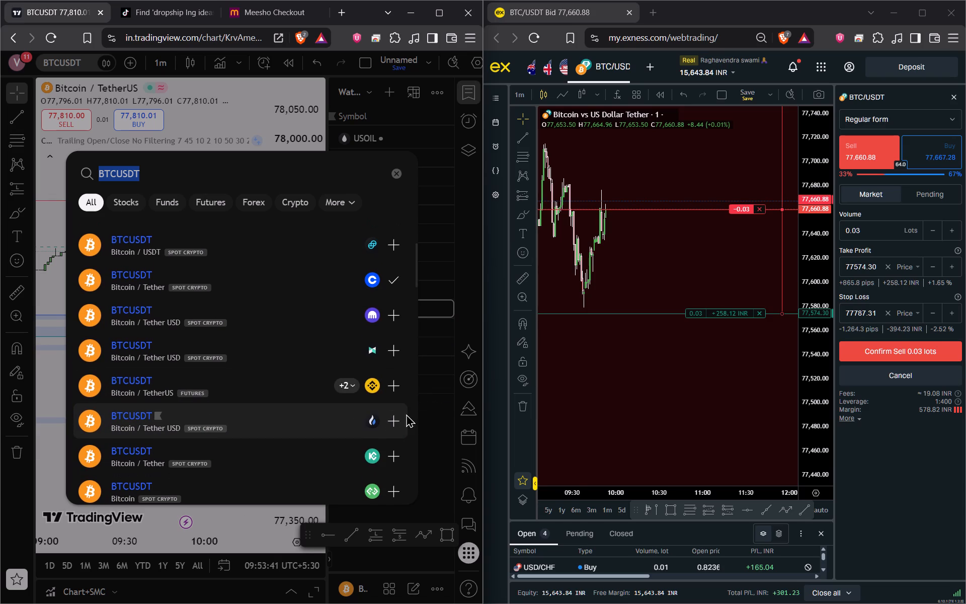
left_click(429, 409)
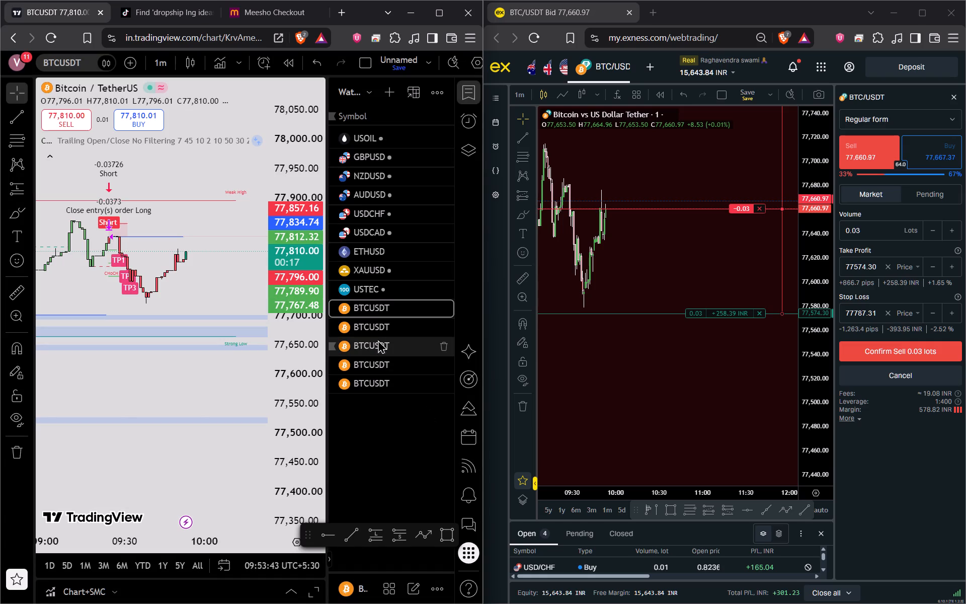
Chart the Bitcoin/USDT, BTCUSDT SPOT and first Bitcoin / Tether listings in turn, and remove that Bitcoin / Tether listing from the watchlist.
left_click(372, 323)
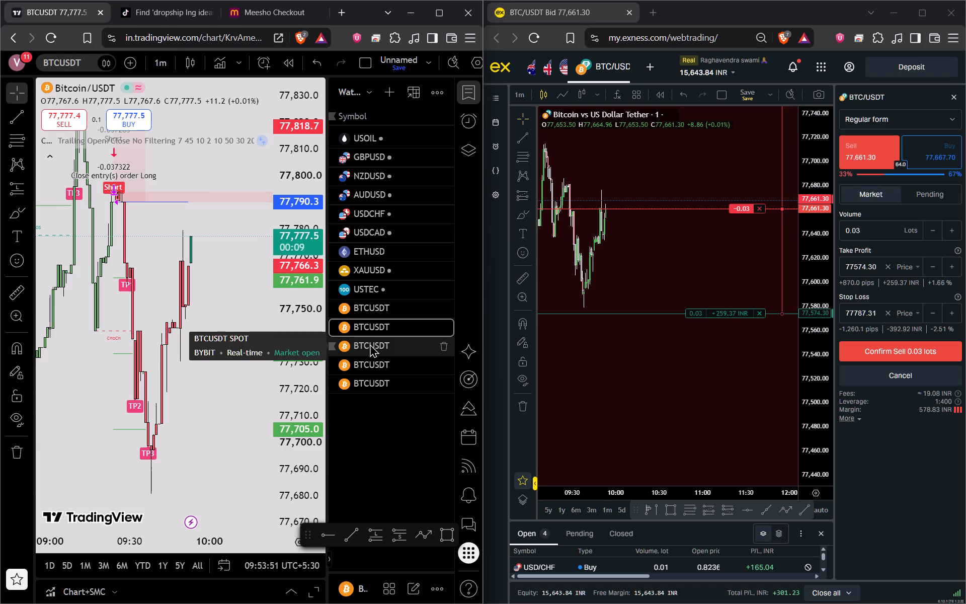
left_click(370, 345)
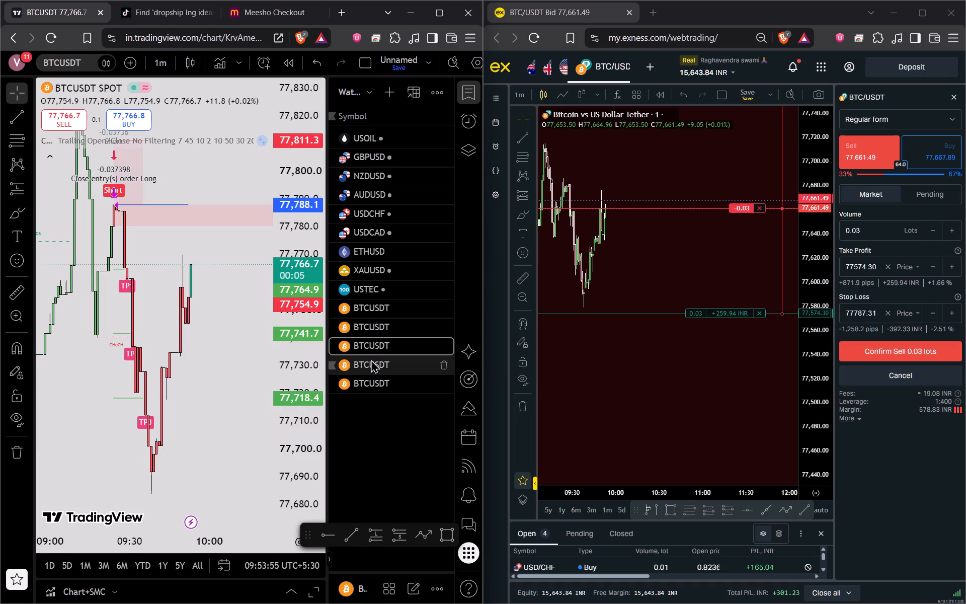
left_click(370, 359)
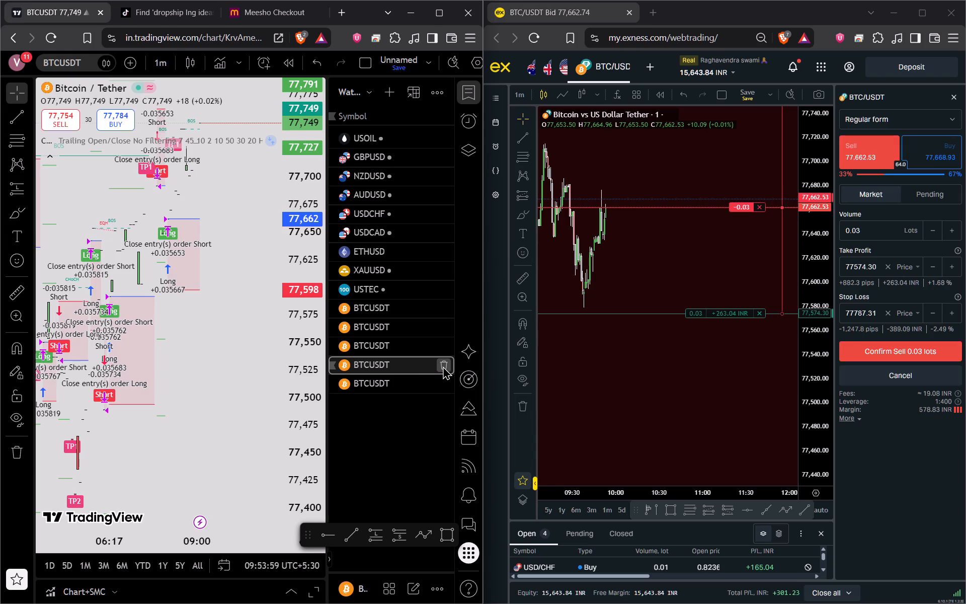
left_click(443, 366)
Compare the charts of the remaining BTCUSDT watchlist listings, finishing on Binance's Bitcoin / TetherUS.
left_click(362, 368)
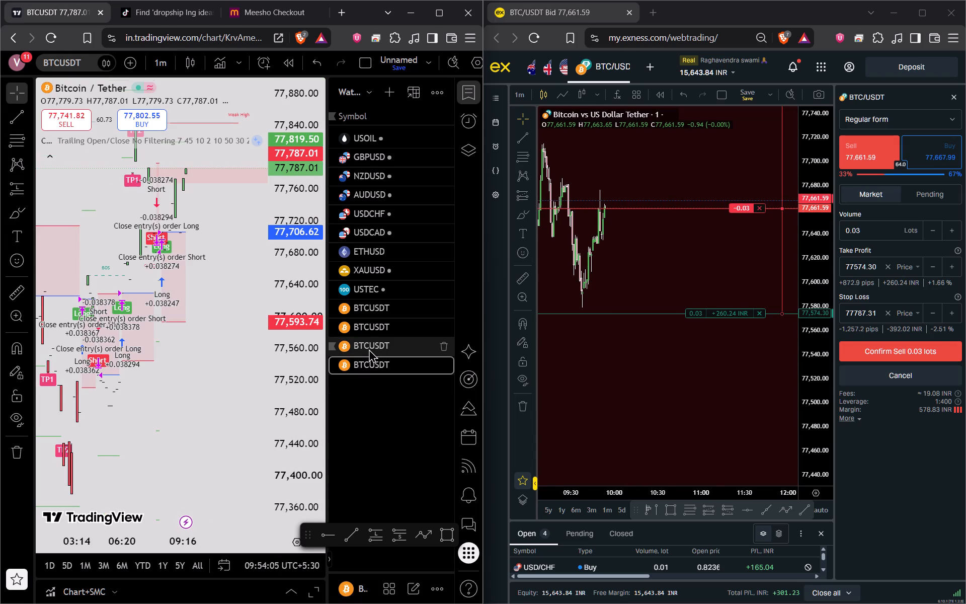
left_click(369, 349)
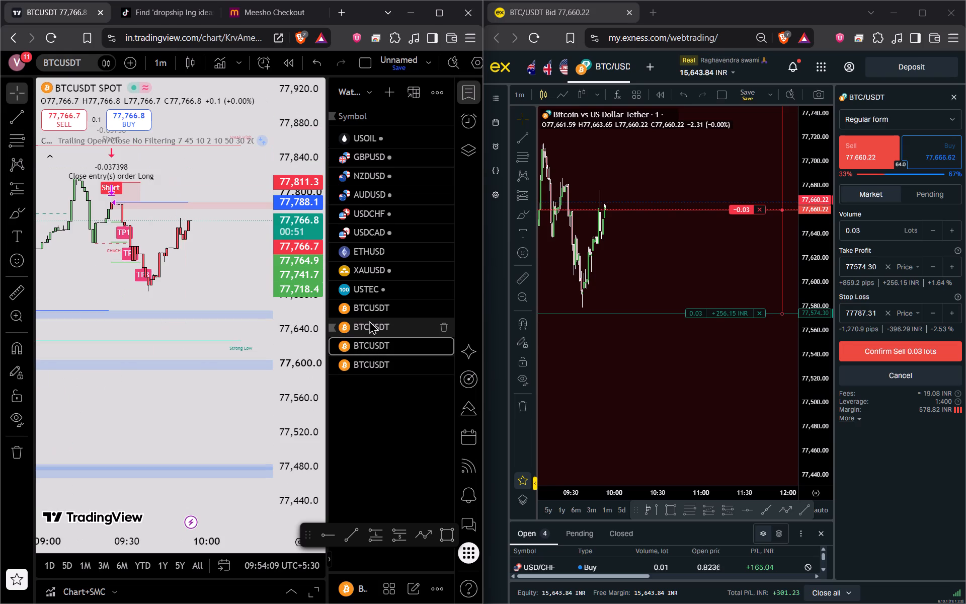
left_click(371, 325)
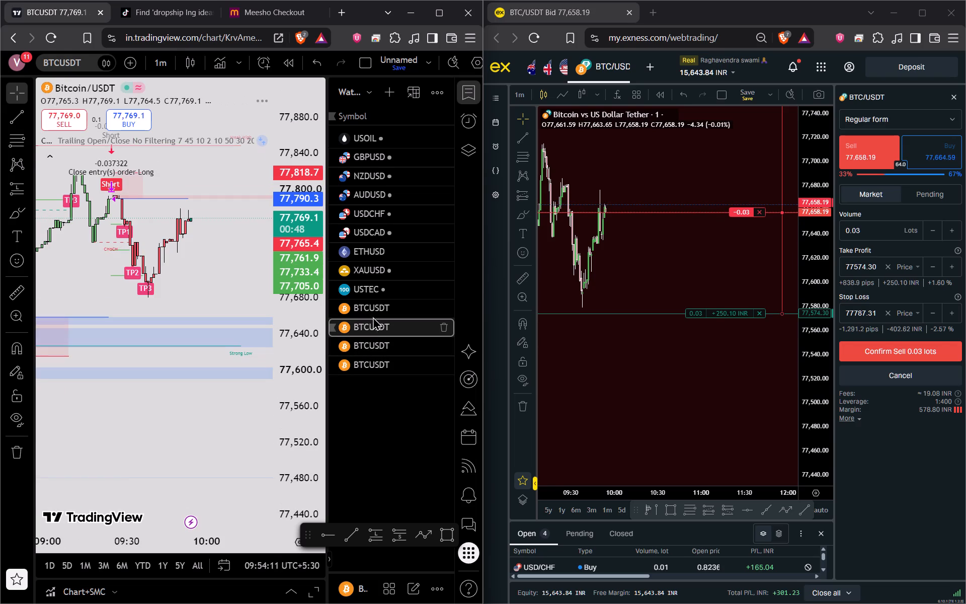
left_click(373, 308)
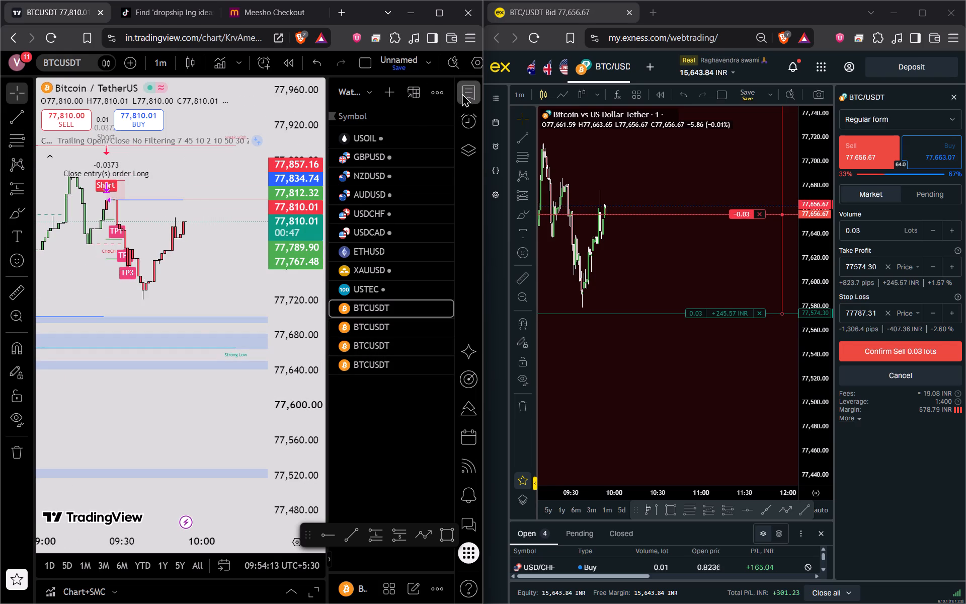
Search symbols for BTCUSD, add TradingView's Bitcoin spot symbol to the watchlist, and select the Binance BTCUSDT chart.
left_click(386, 91)
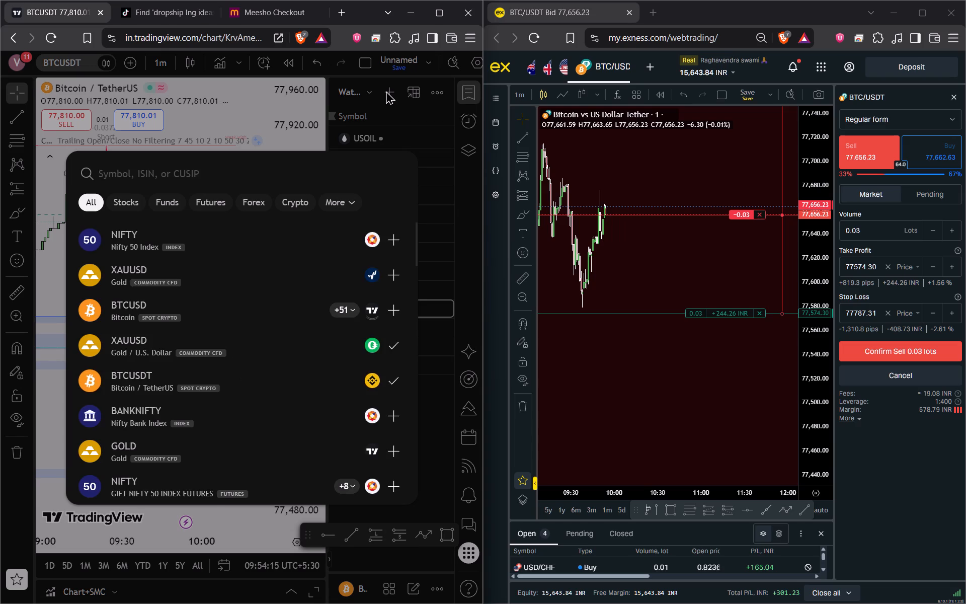
type("btcus")
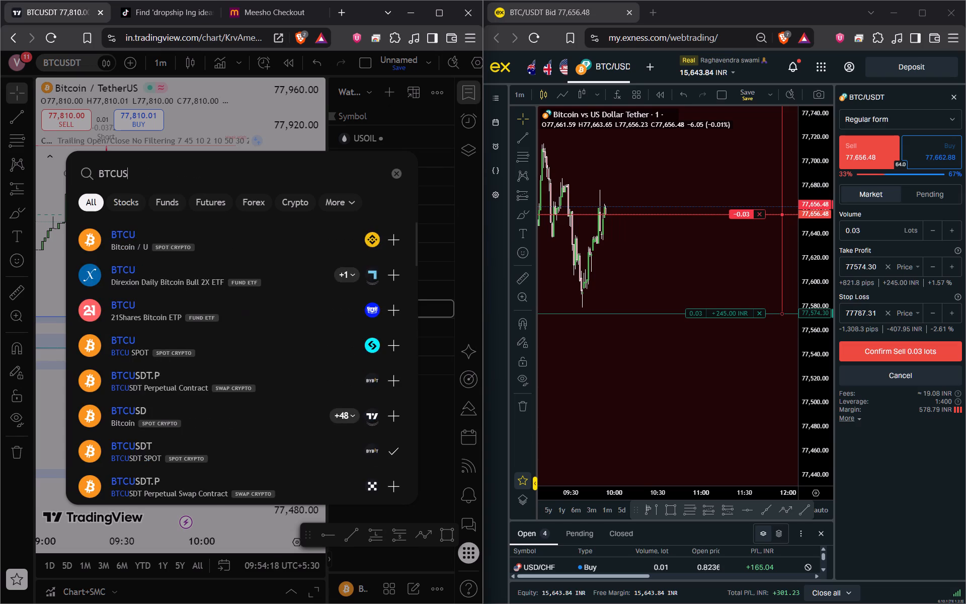
key("d")
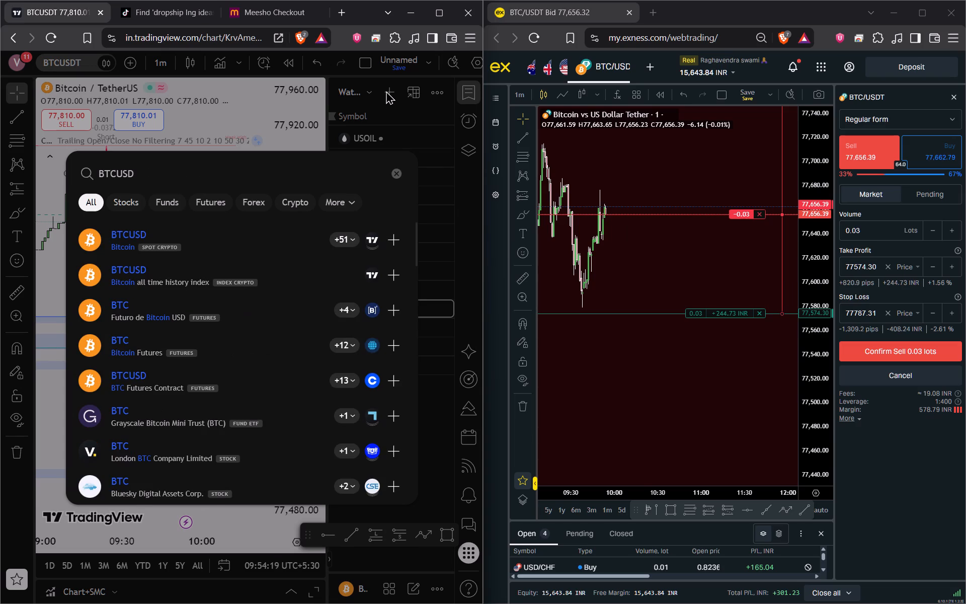
left_click(393, 239)
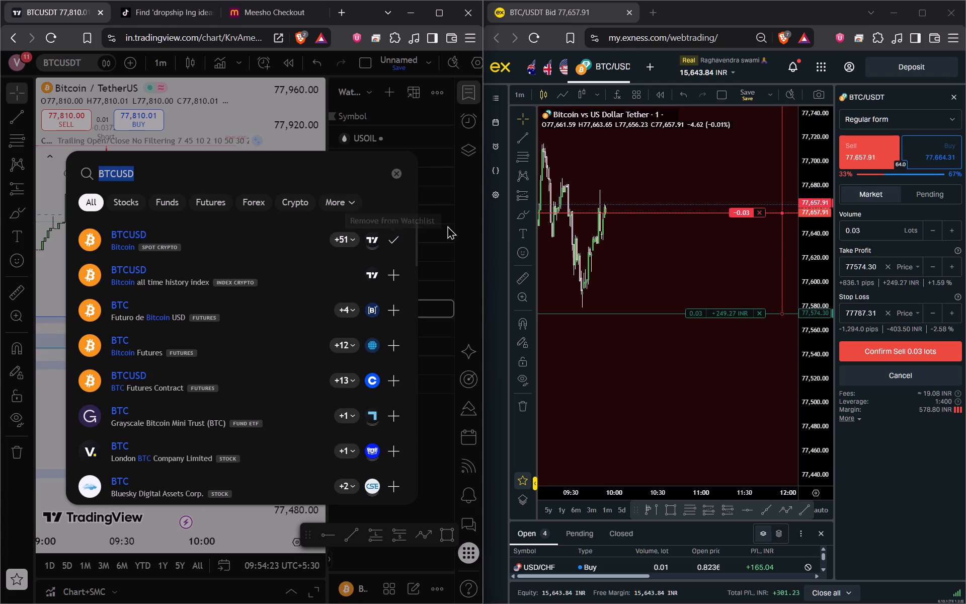
left_click(447, 225)
left_click(374, 308)
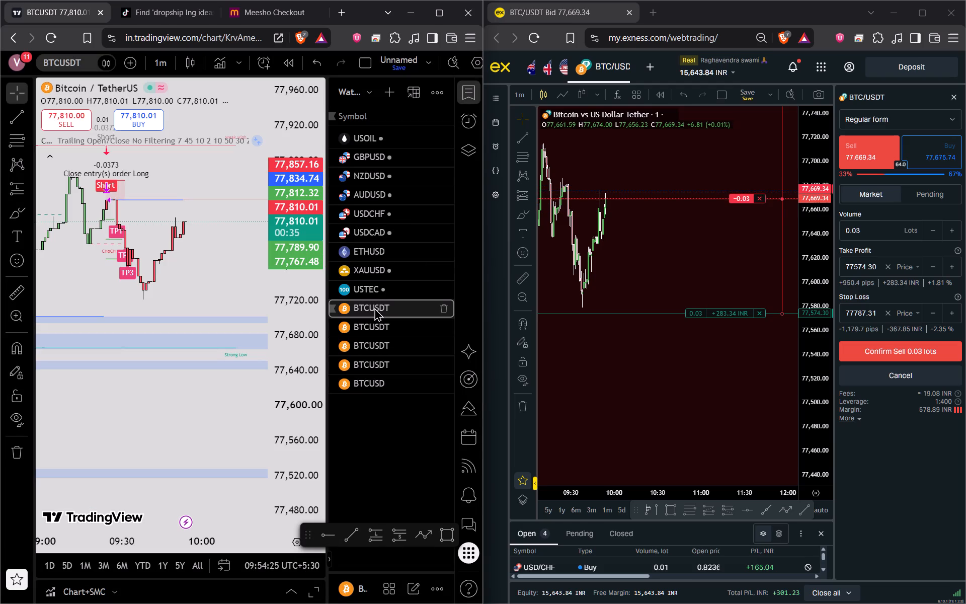
Chart the BTCUSD listing and remove all four remaining BTCUSDT listings from the watchlist.
left_click(372, 383)
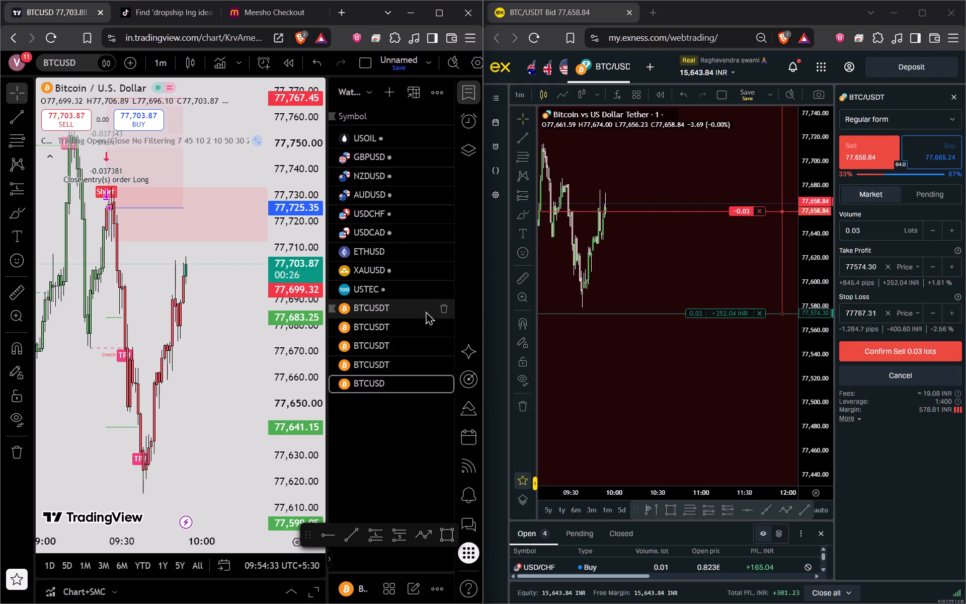
left_click(443, 306)
triple_click(443, 306)
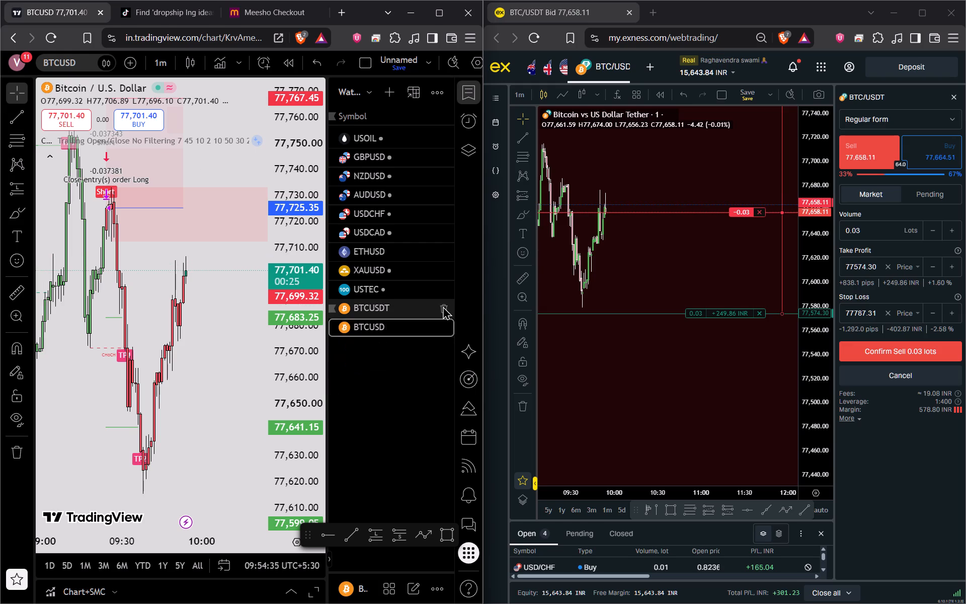
Compare recent price action on the BTCUSD chart with the Exness BTC/USDT chart around the planned entry, stop loss and take profit.
left_click_drag(302, 264, 299, 362)
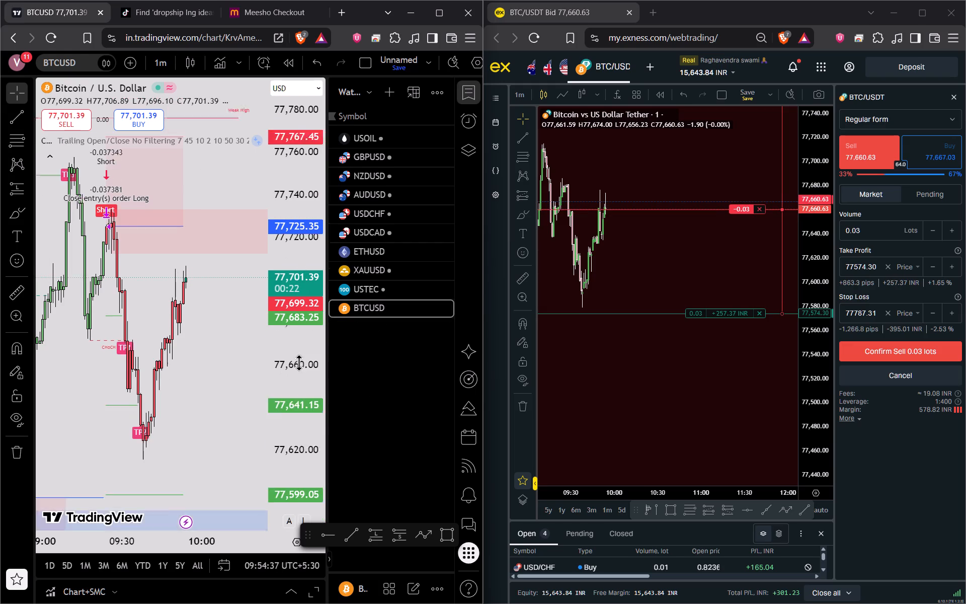
left_click_drag(299, 362, 289, 436)
left_click_drag(289, 436, 289, 444)
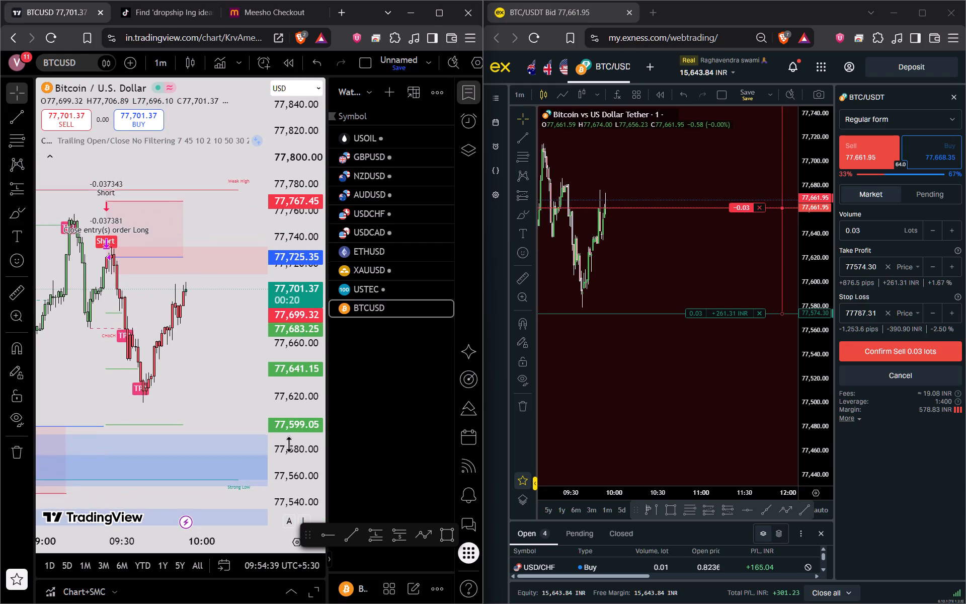
left_click_drag(289, 444, 285, 486)
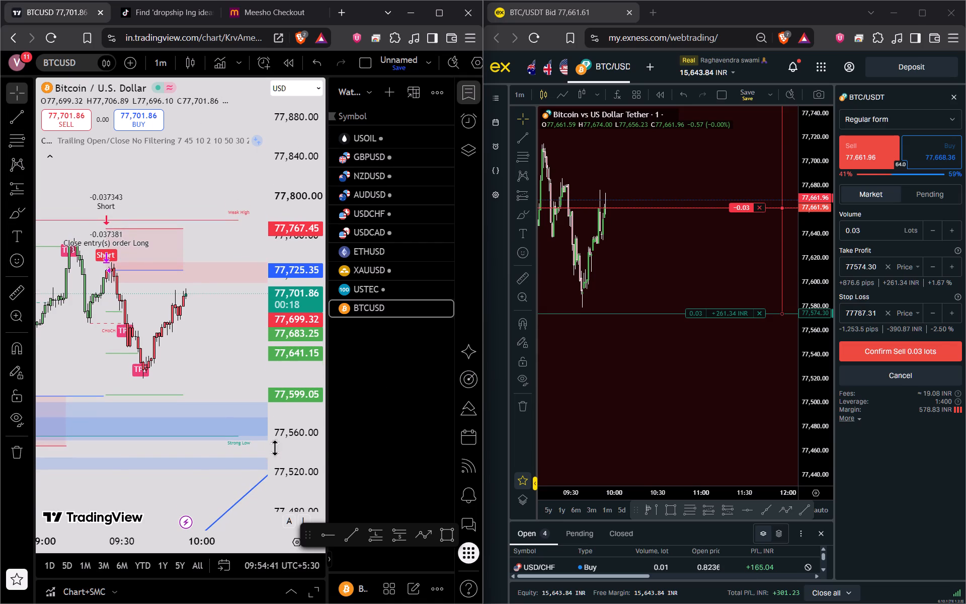
left_click_drag(665, 264, 655, 341)
scroll(655, 341, "down", 3)
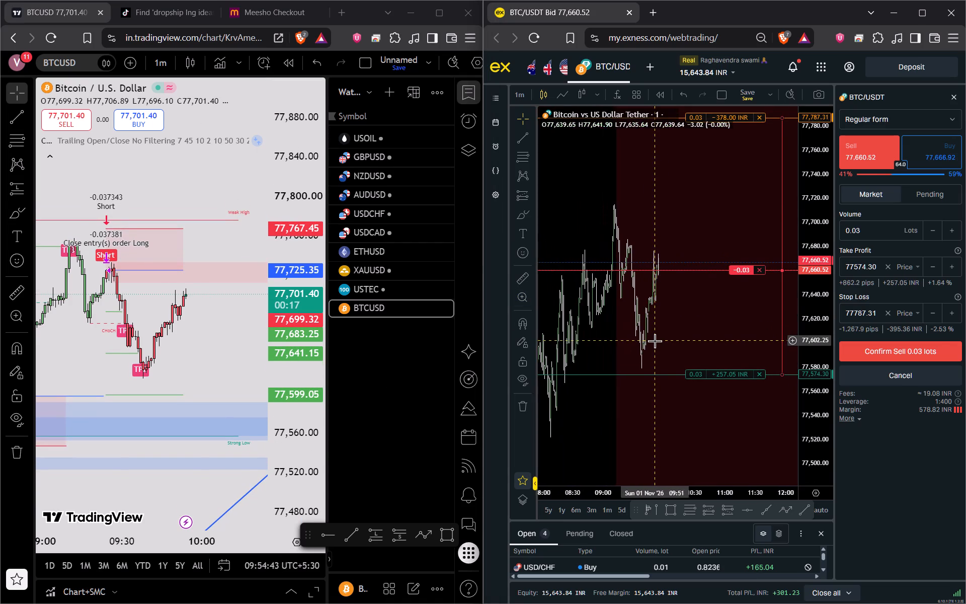
left_click_drag(816, 218, 794, 357)
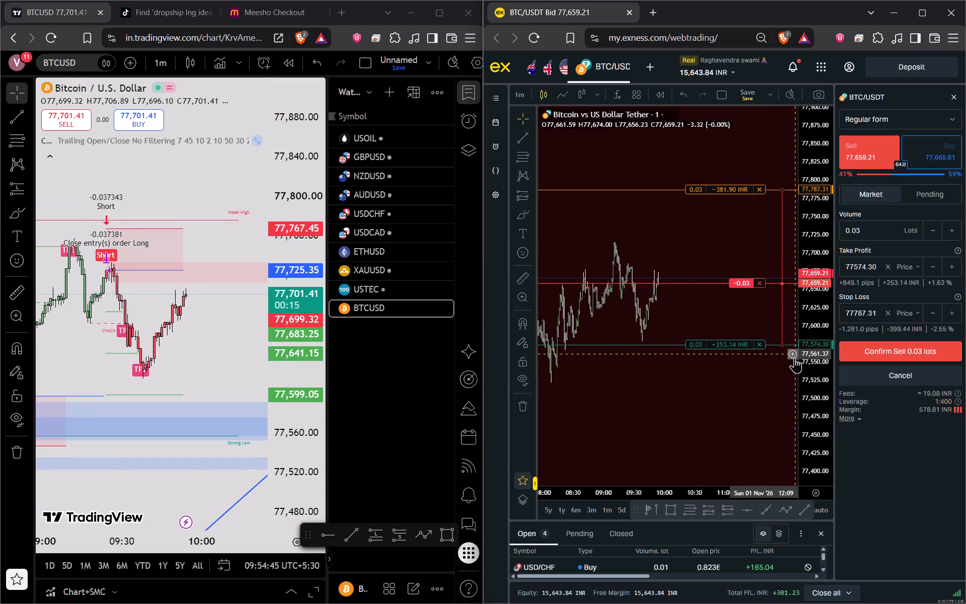
left_click_drag(794, 357, 793, 360)
left_click_drag(749, 319, 738, 317)
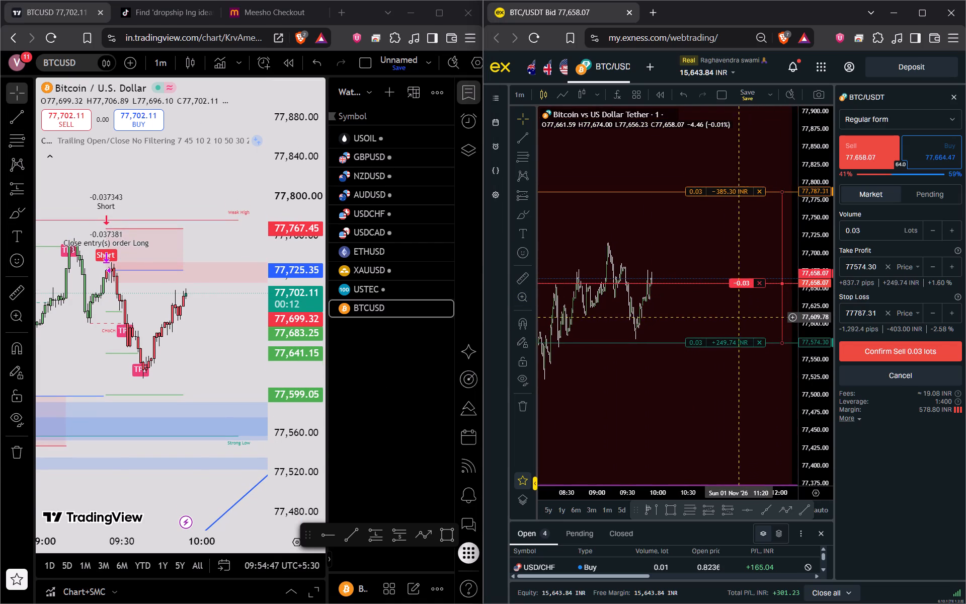
left_click_drag(738, 317, 730, 317)
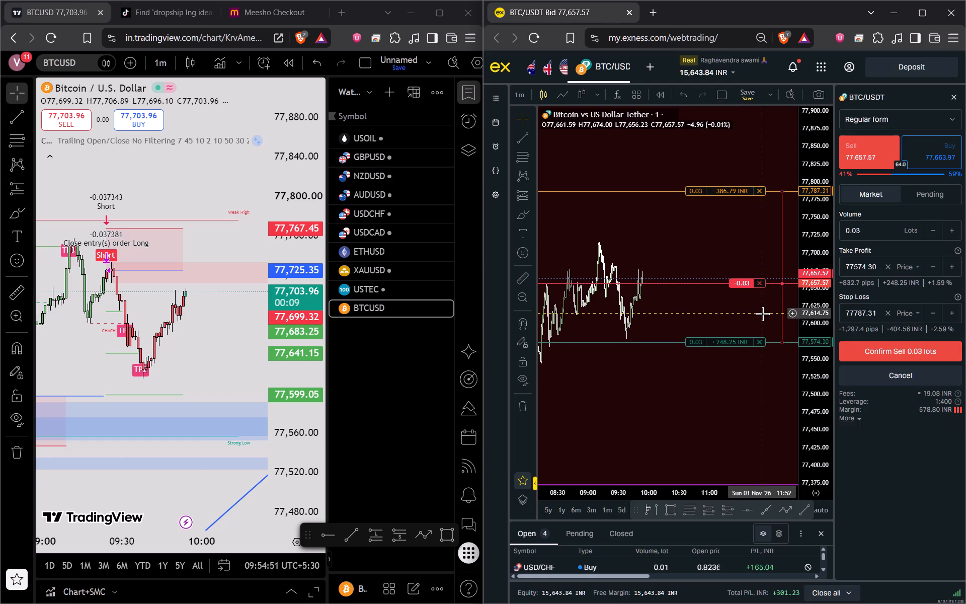
scroll(762, 314, "down", 4)
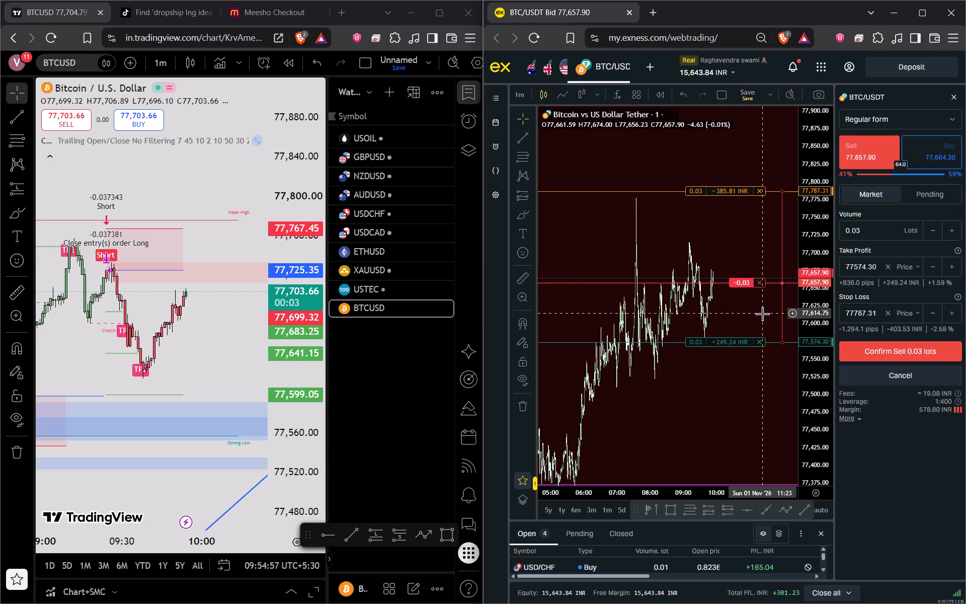
scroll(762, 314, "up", 6)
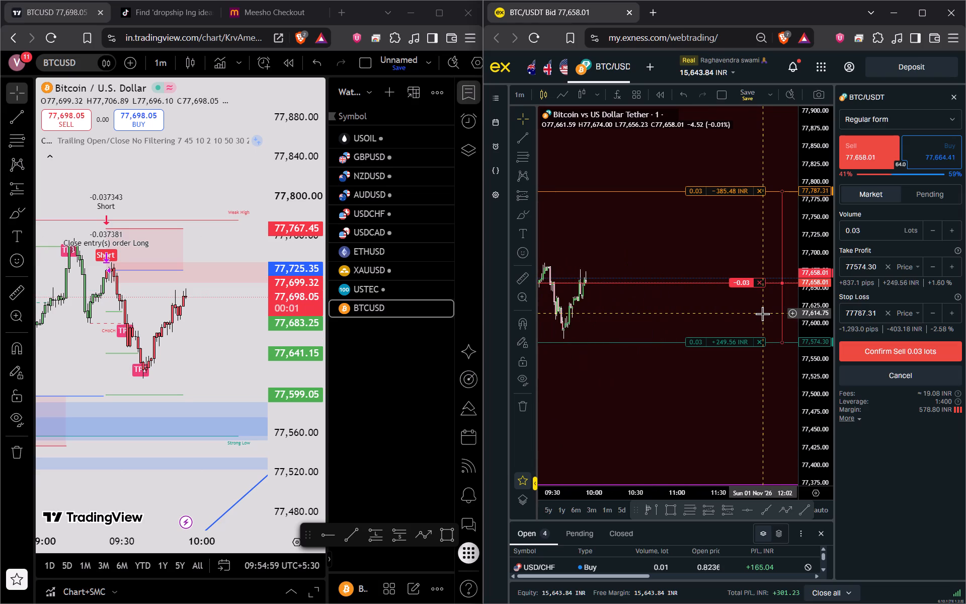
scroll(762, 314, "up", 3)
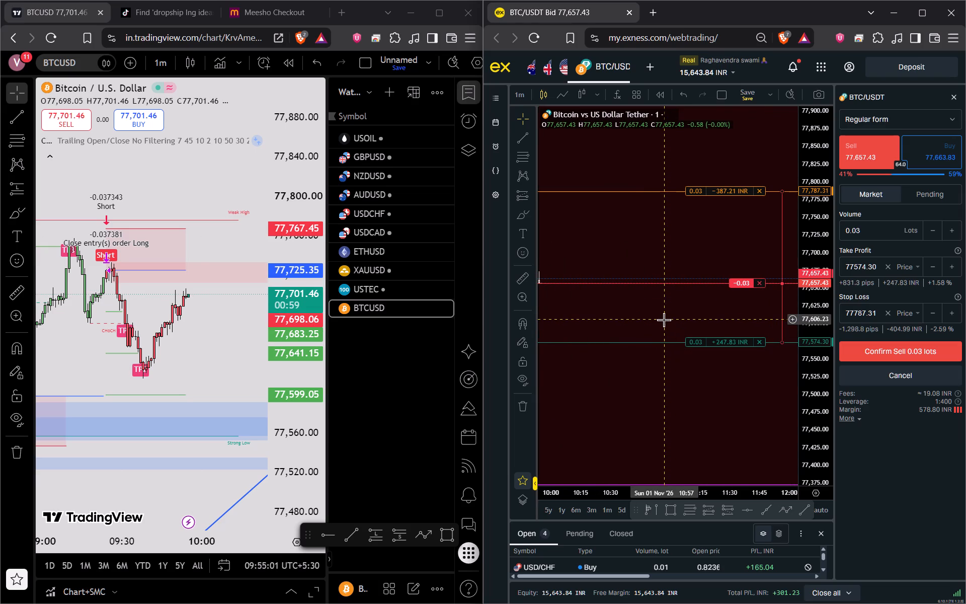
left_click(653, 316)
scroll(653, 316, "right", 1)
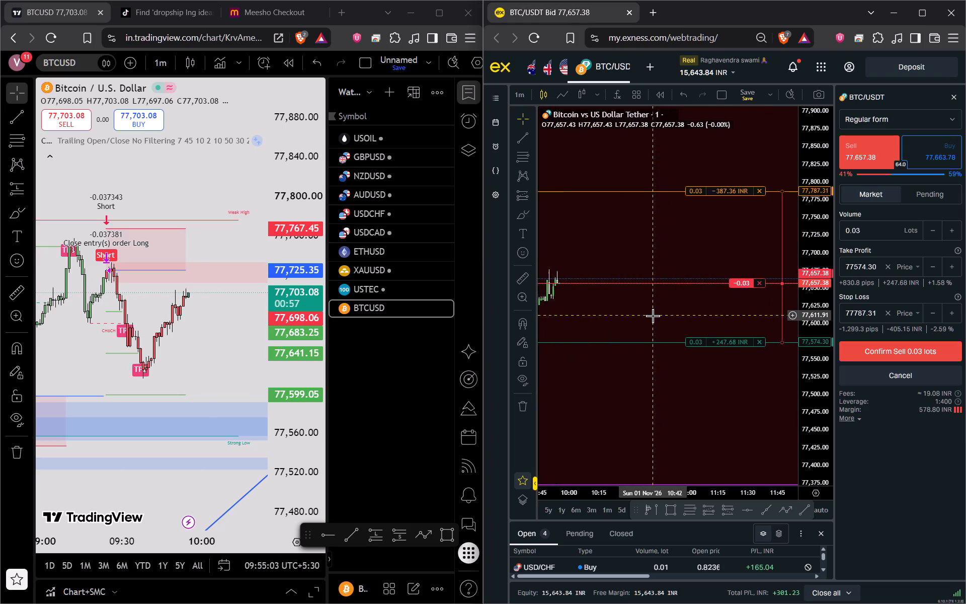
left_click_drag(662, 316, 730, 322)
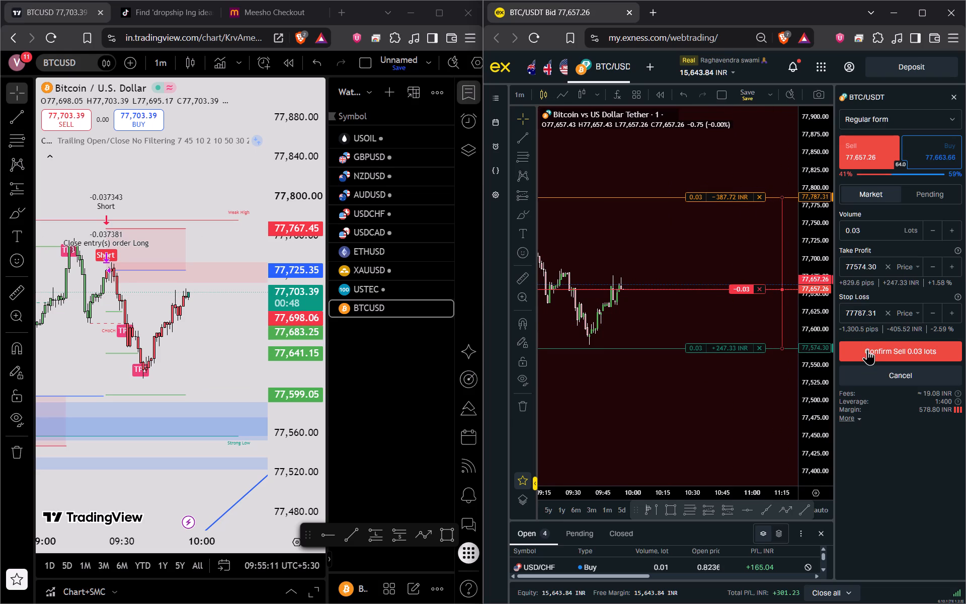
Set the BTC/USDT sell order's volume to 0.04 lots and place the market order.
left_click(944, 236)
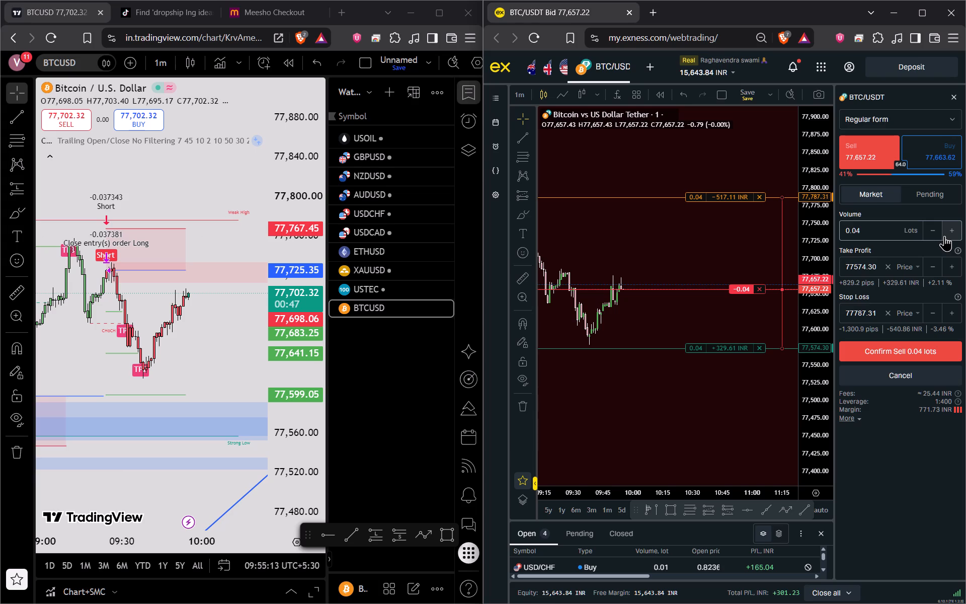
left_click(952, 229)
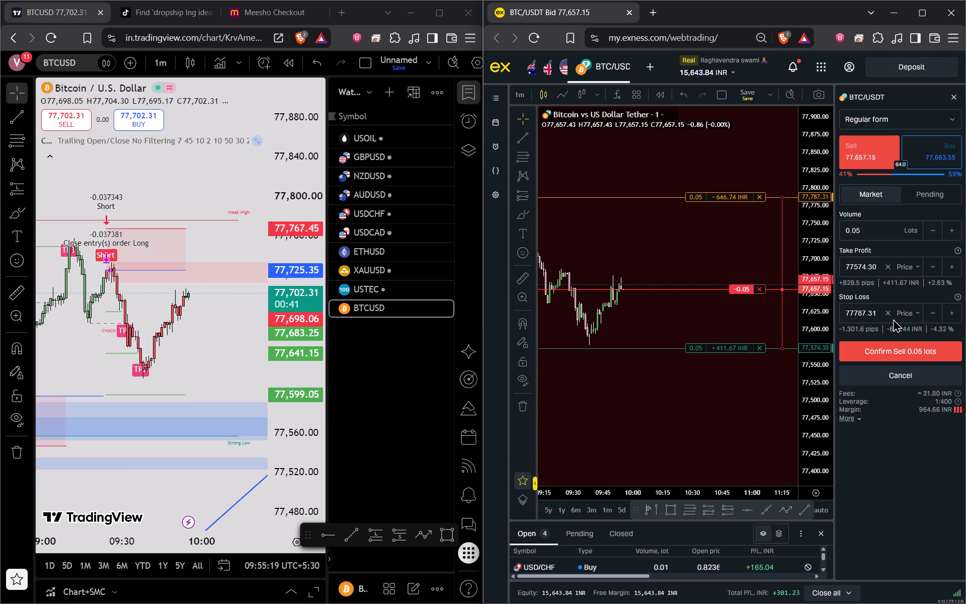
left_click(932, 232)
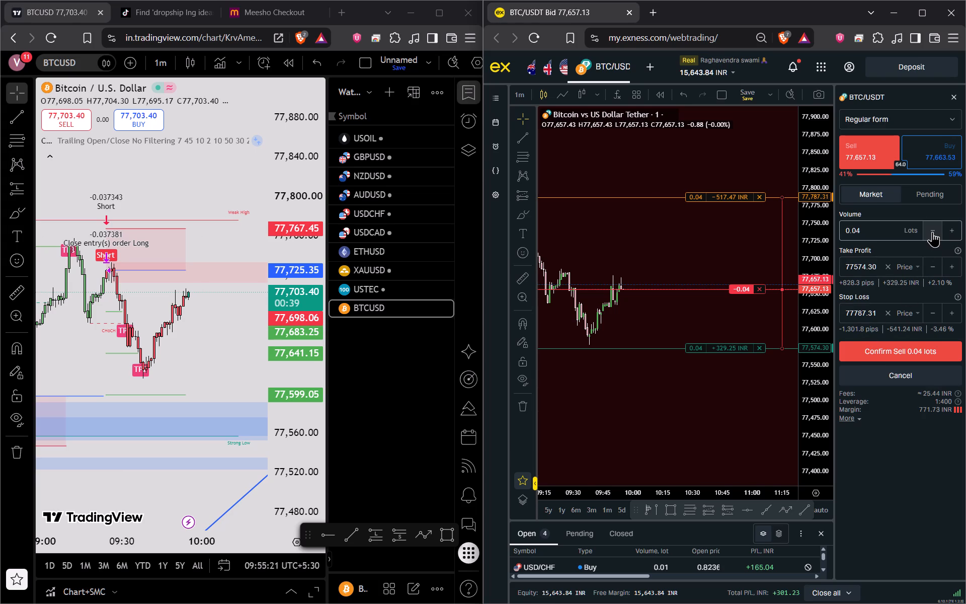
left_click(869, 357)
left_click_drag(869, 357, 746, 318)
left_click(723, 318)
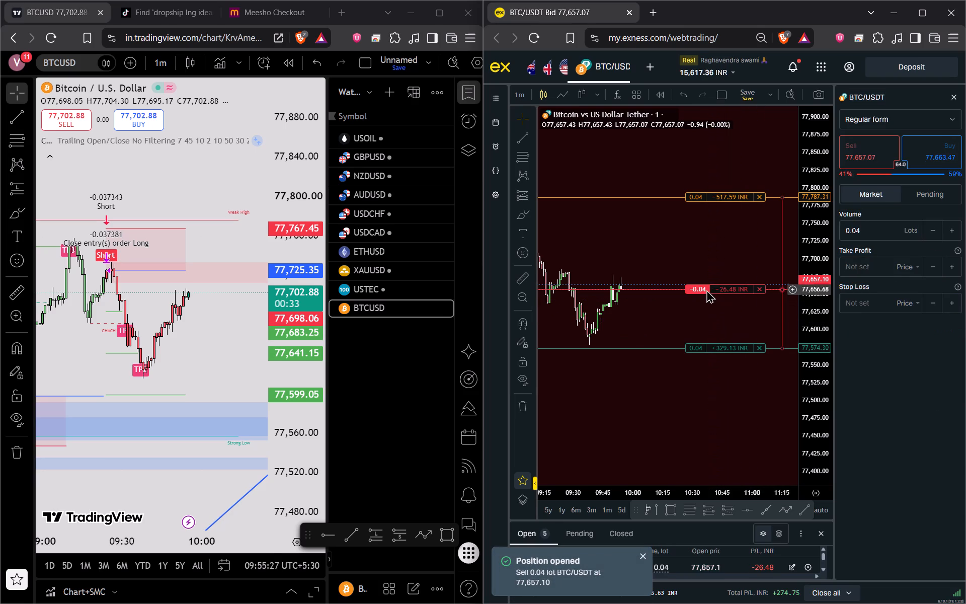
Move the stop loss of the open BTC/USDT sell position to 77744.79 and apply the modification.
left_click(705, 287)
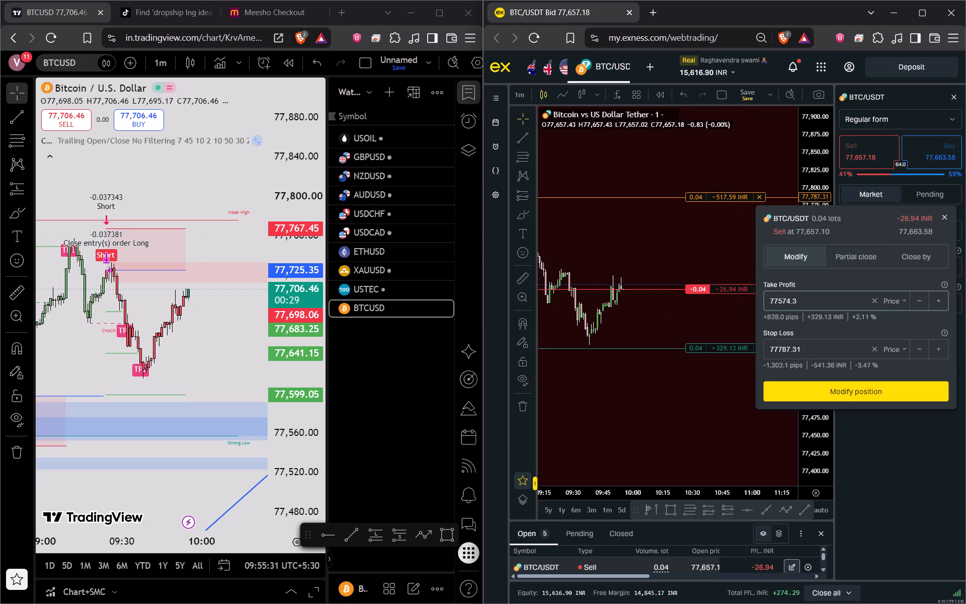
left_click(945, 219)
scroll(718, 242, "down", 2)
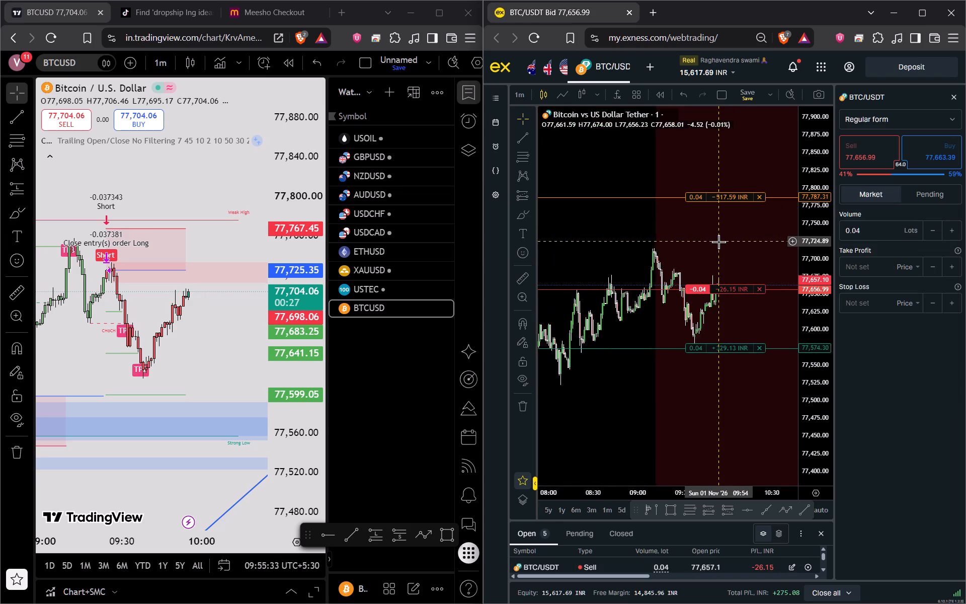
left_click_drag(721, 242, 611, 209)
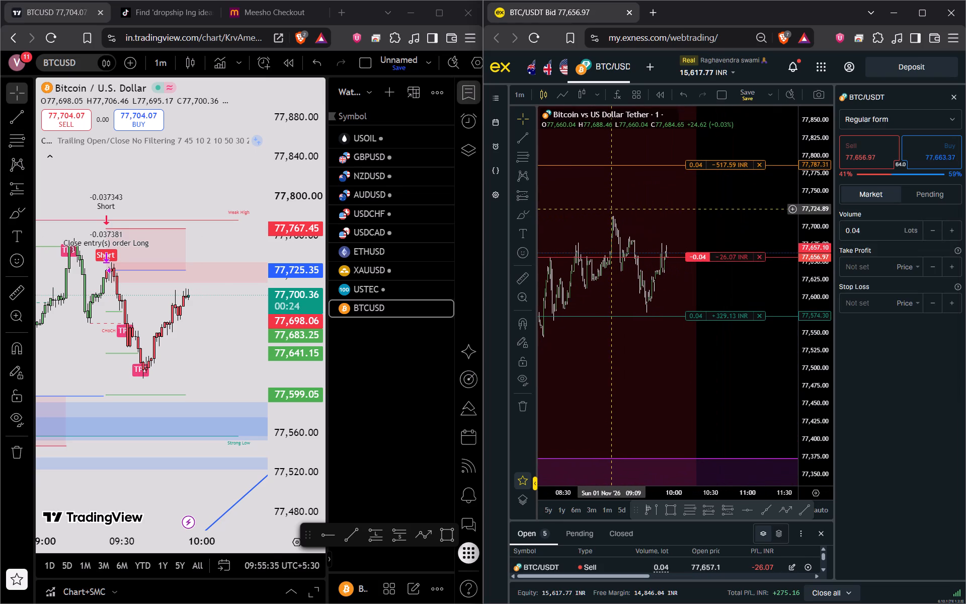
left_click_drag(611, 209, 610, 209)
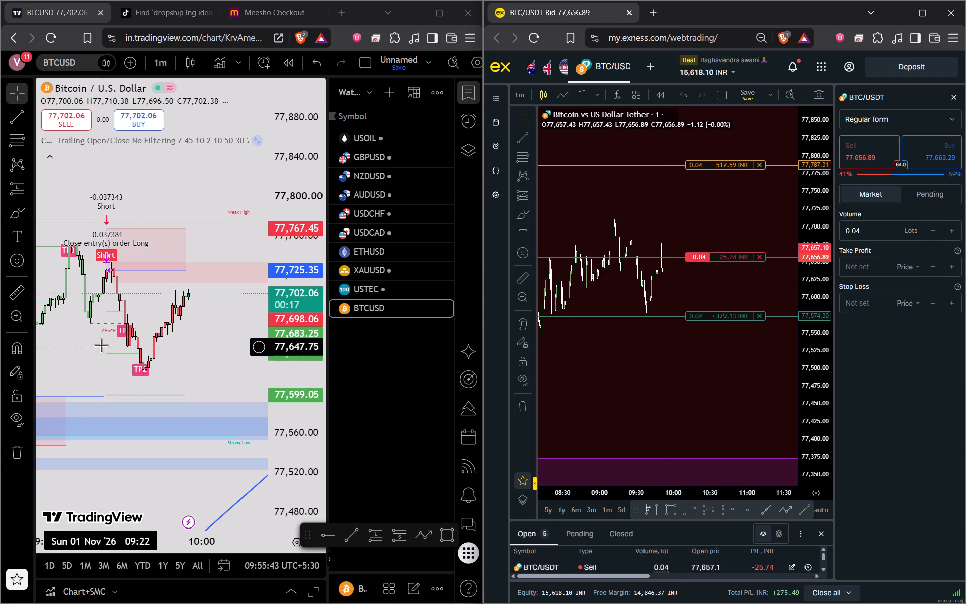
left_click_drag(701, 291, 680, 282)
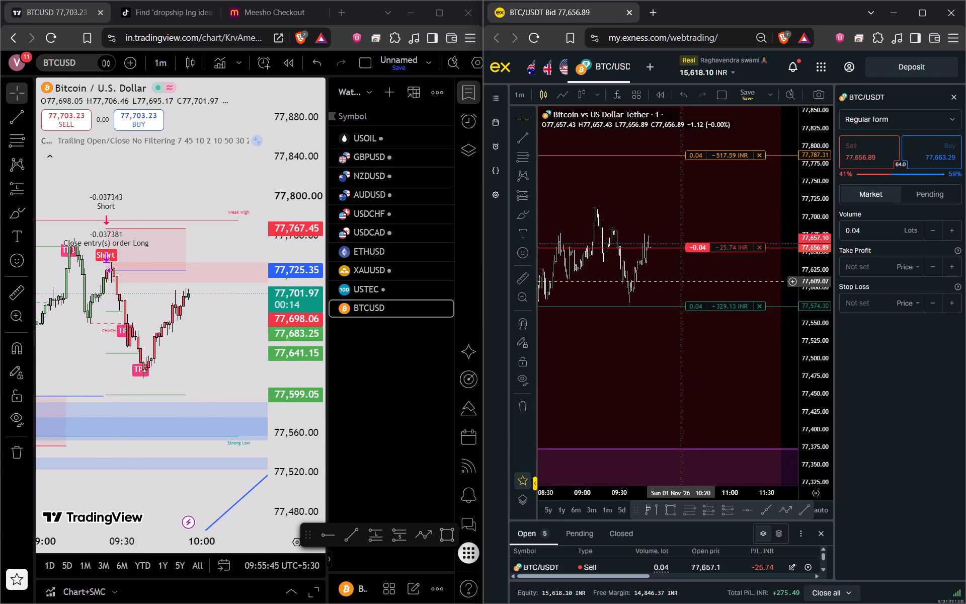
left_click_drag(680, 282, 677, 282)
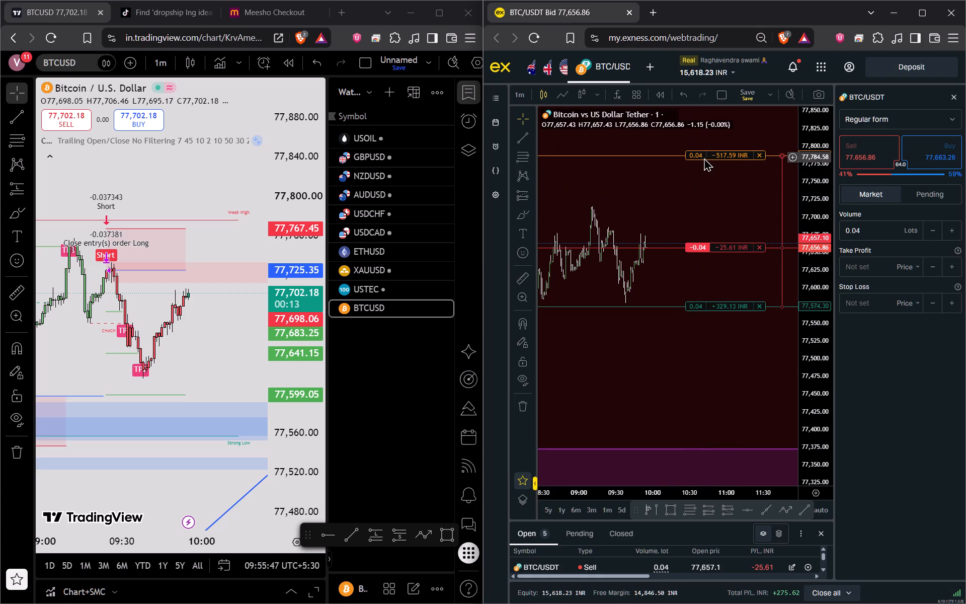
left_click_drag(704, 158, 703, 175)
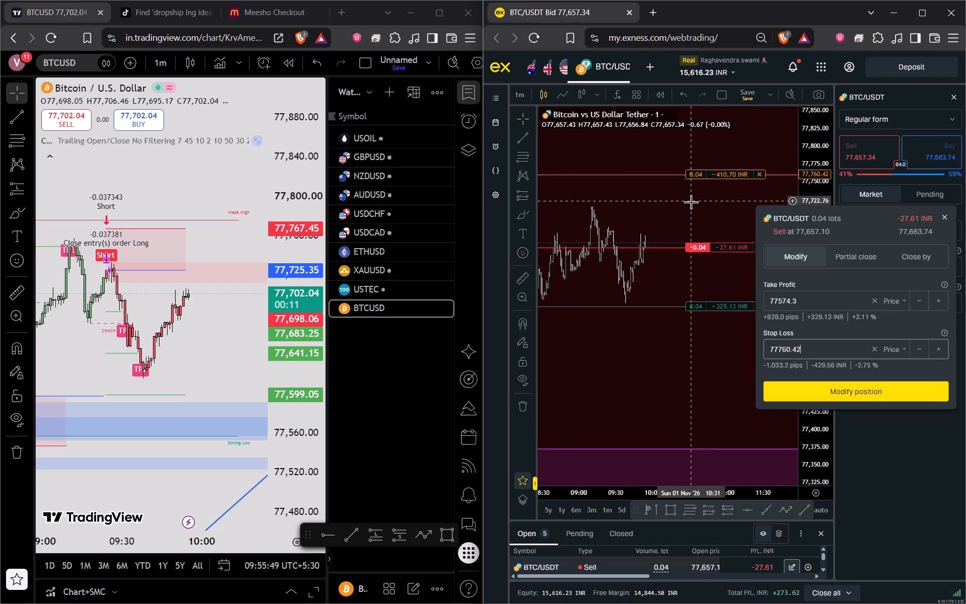
scroll(693, 206, "down", 8)
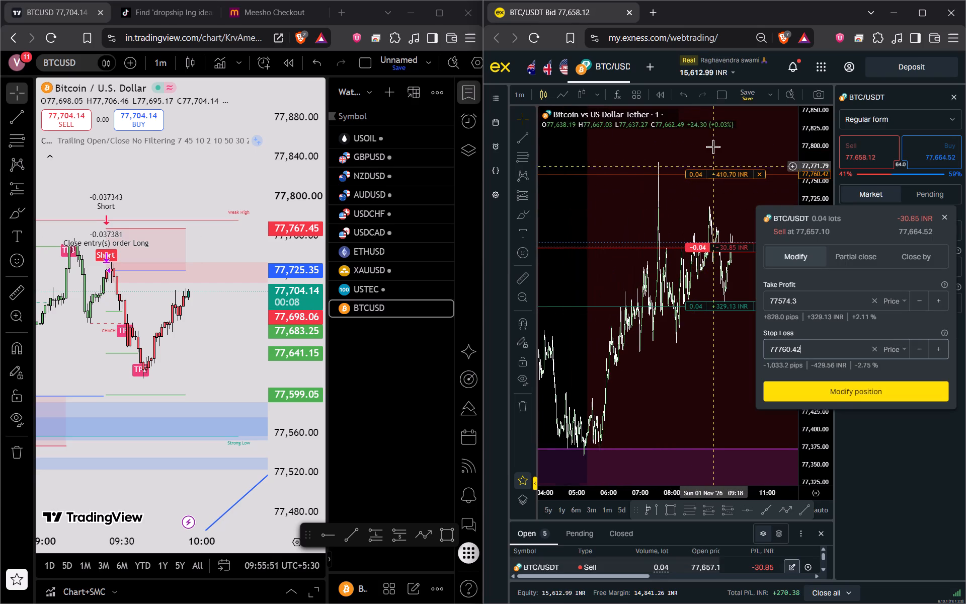
left_click_drag(713, 176, 711, 186)
left_click(805, 387)
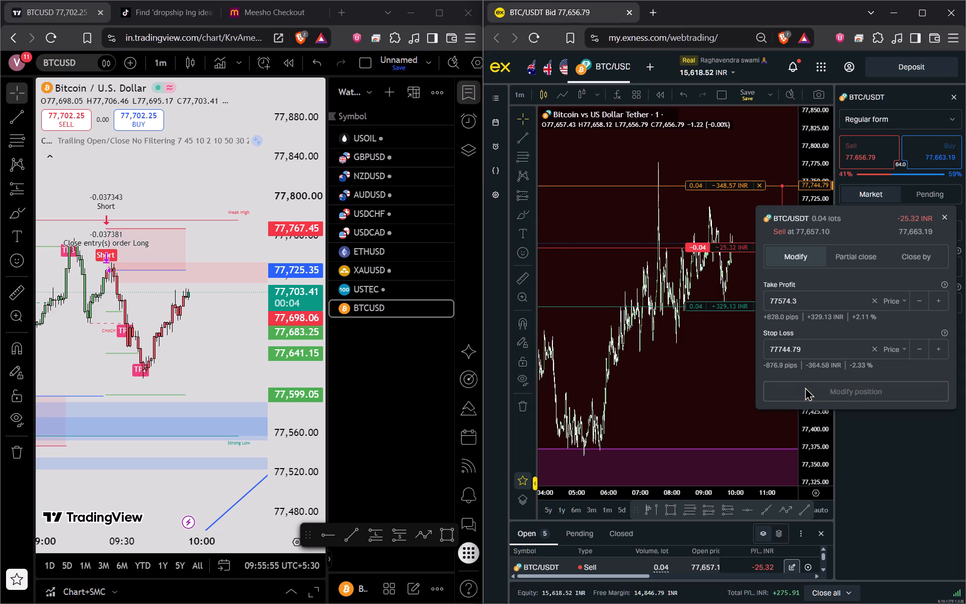
Examine recent BTC/USDT price action on the Exness chart around the open sell position's entry, take profit and stop loss levels.
left_click_drag(710, 347, 642, 342)
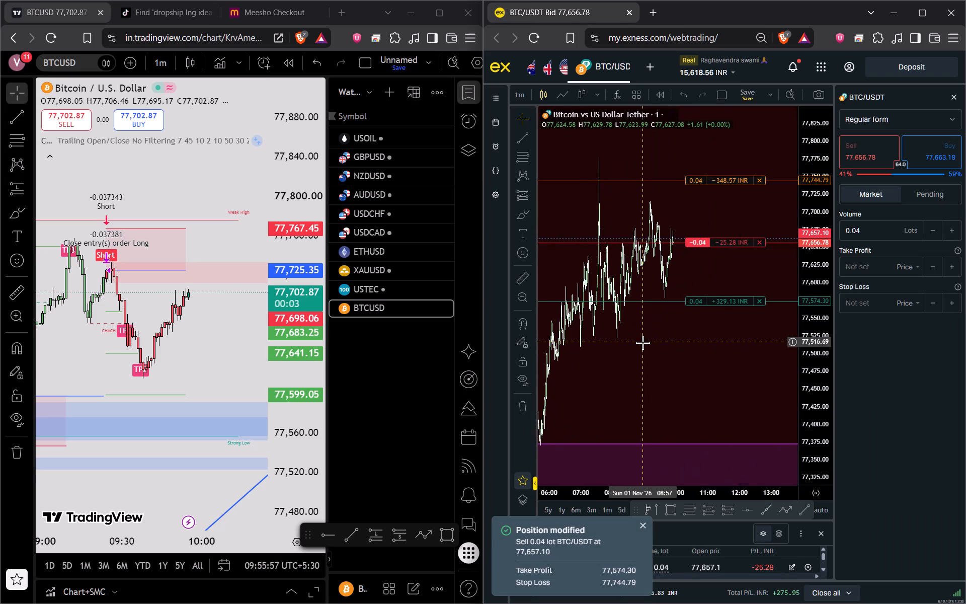
scroll(642, 342, "up", 6)
left_click_drag(642, 342, 678, 334)
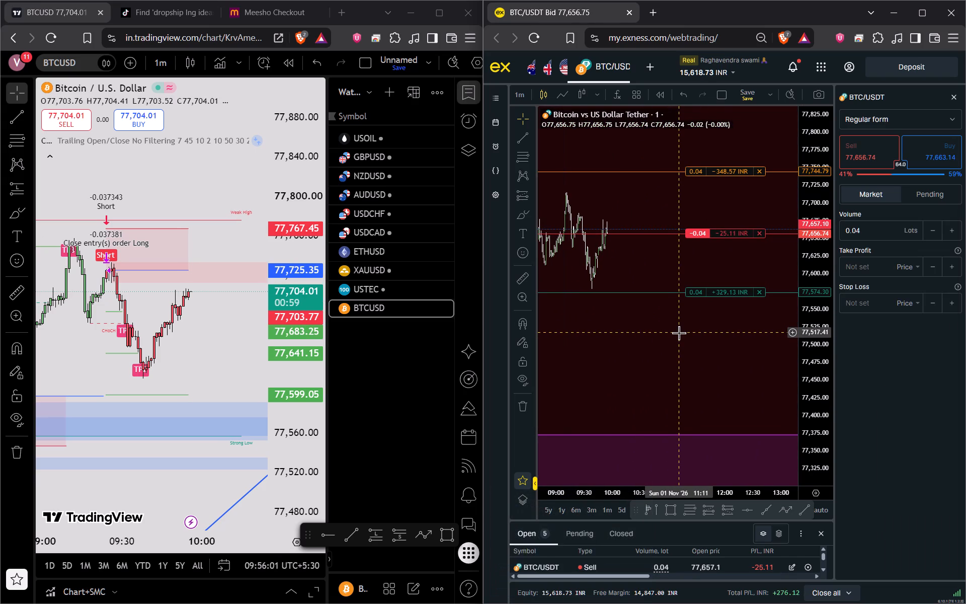
scroll(679, 333, "up", 4)
scroll(820, 340, "up", 4)
left_click_drag(644, 328, 738, 399)
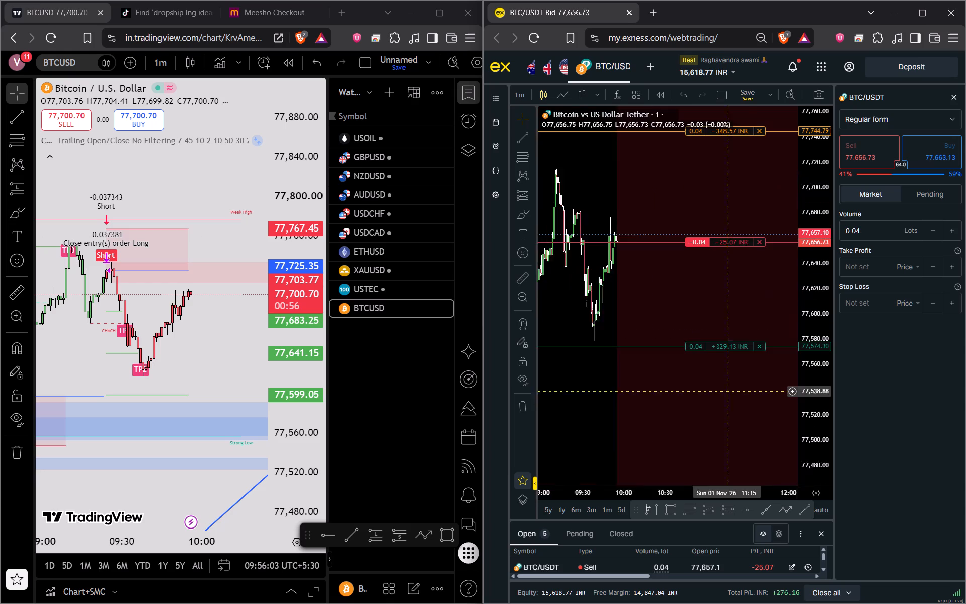
left_click_drag(738, 399, 749, 404)
scroll(695, 293, "up", 3)
left_click_drag(679, 308, 724, 316)
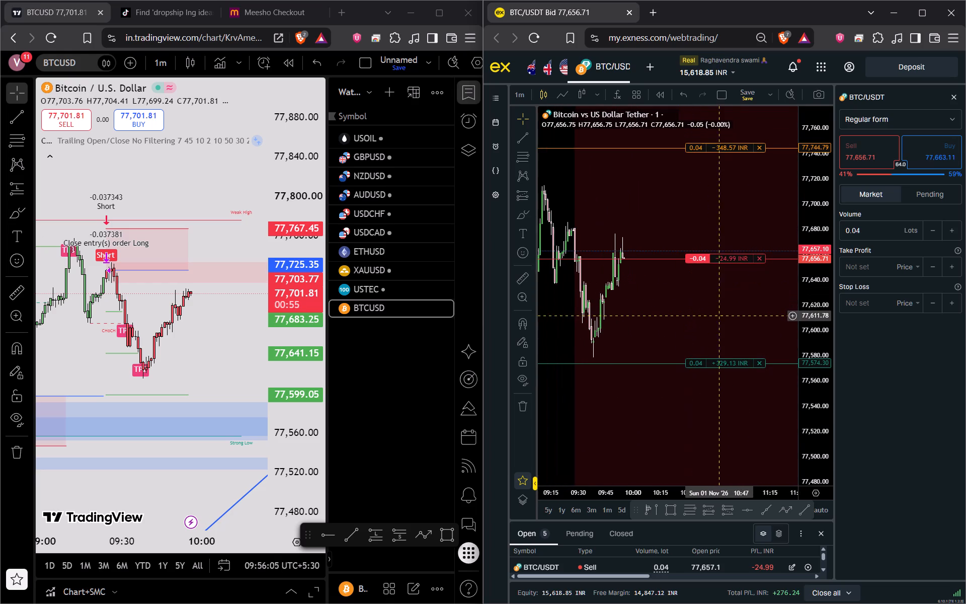
left_click_drag(724, 316, 736, 307)
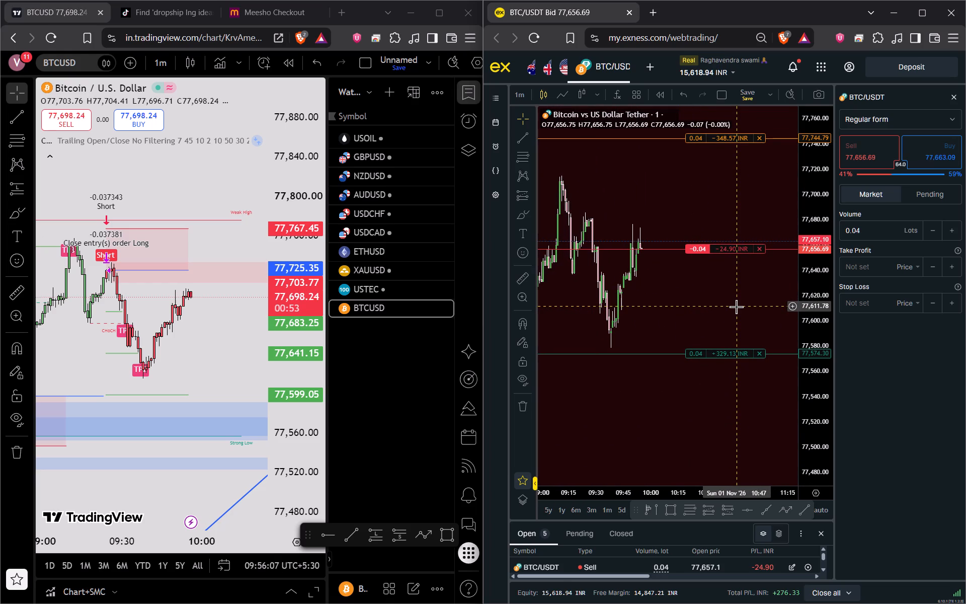
left_click_drag(736, 307, 736, 305)
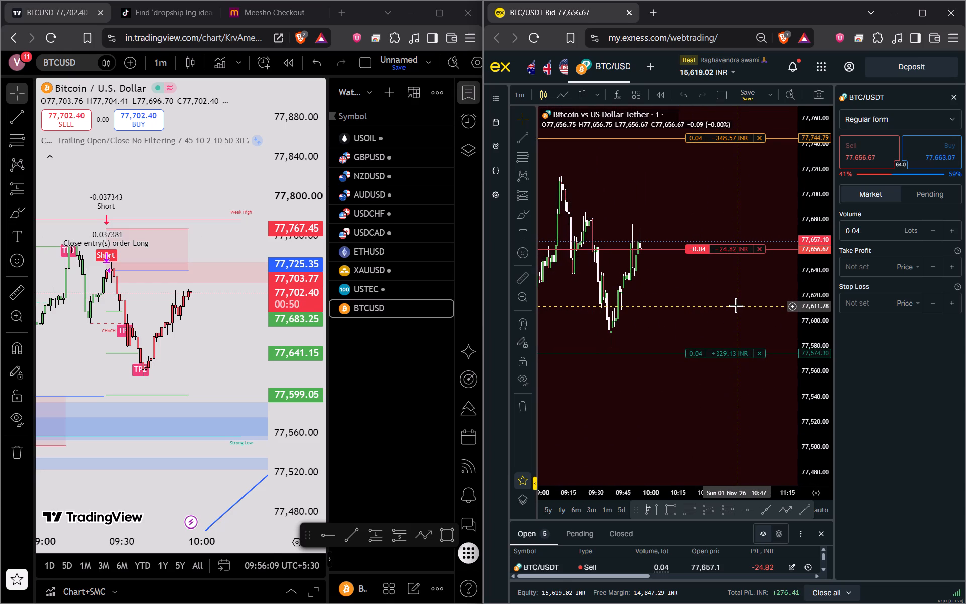
left_click_drag(736, 305, 727, 275)
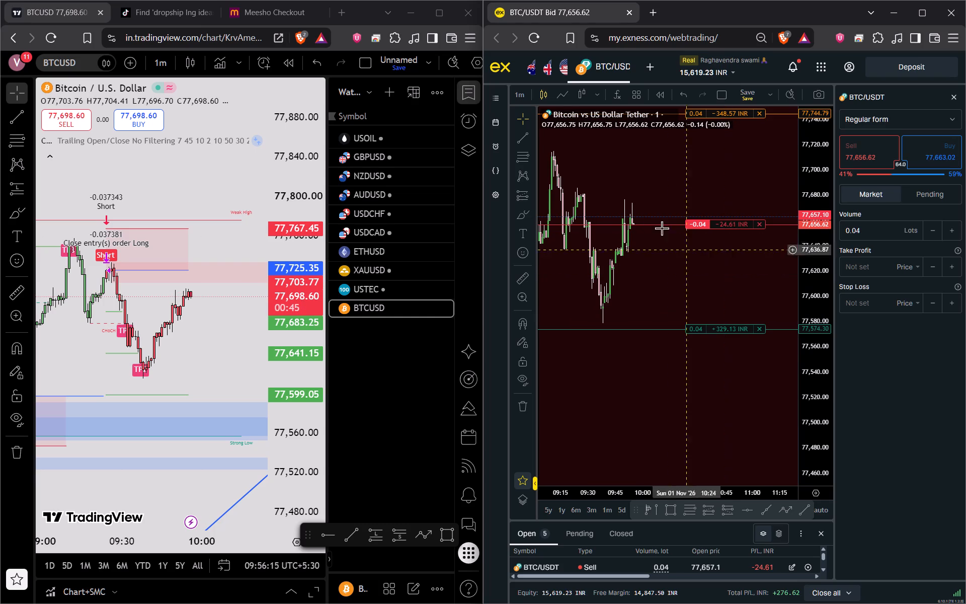
left_click(665, 186)
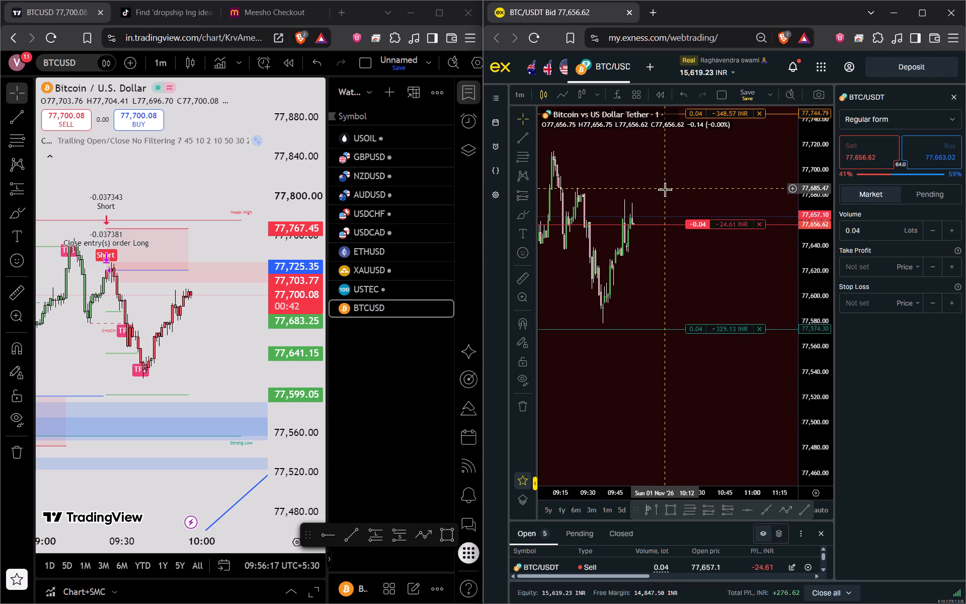
Search the indicators for "ema", mark EMA Cross as a favourite and add it to the Exness BTC/USDT chart.
key("slash")
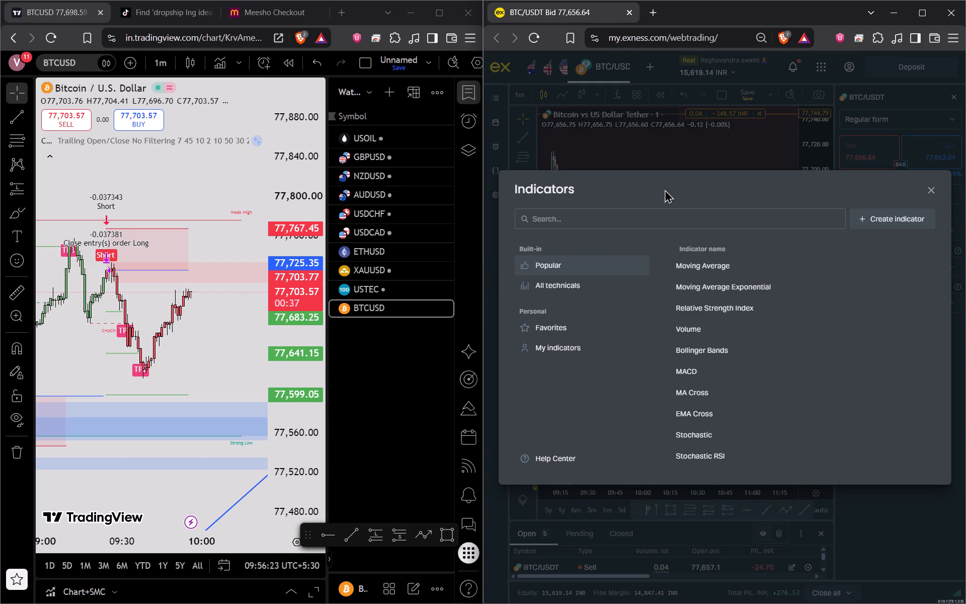
key("e")
key("m")
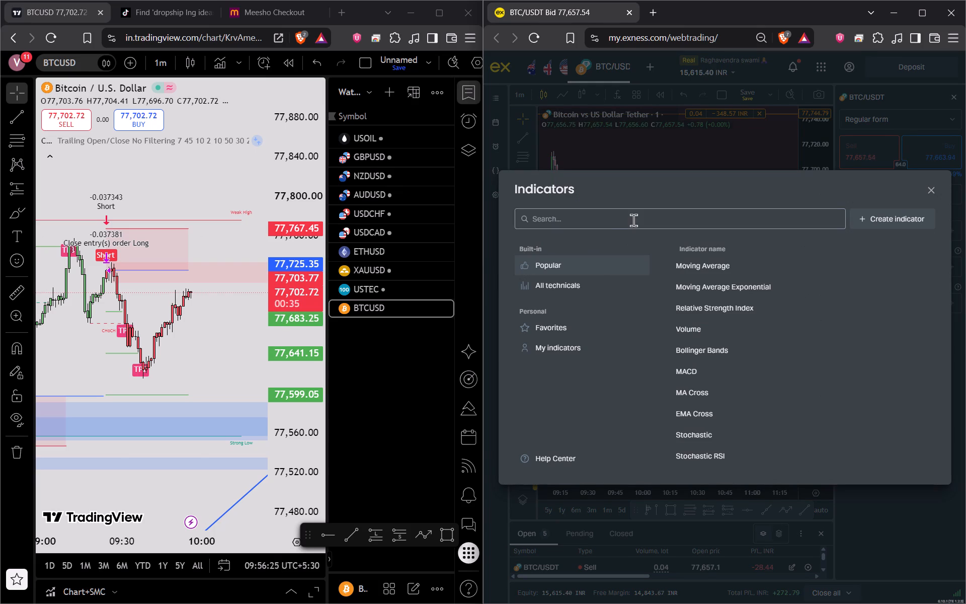
left_click(615, 216)
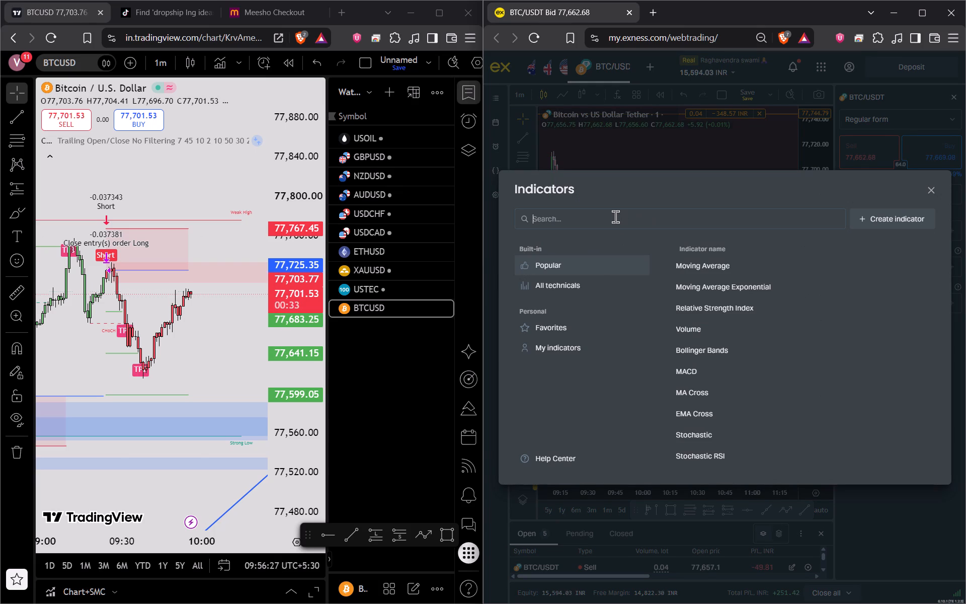
type("ema")
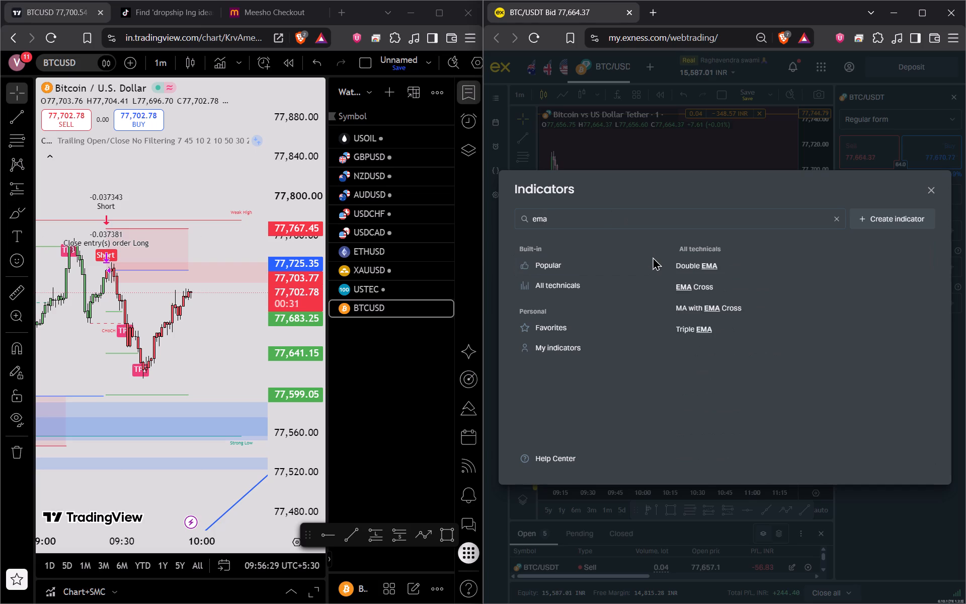
left_click(669, 285)
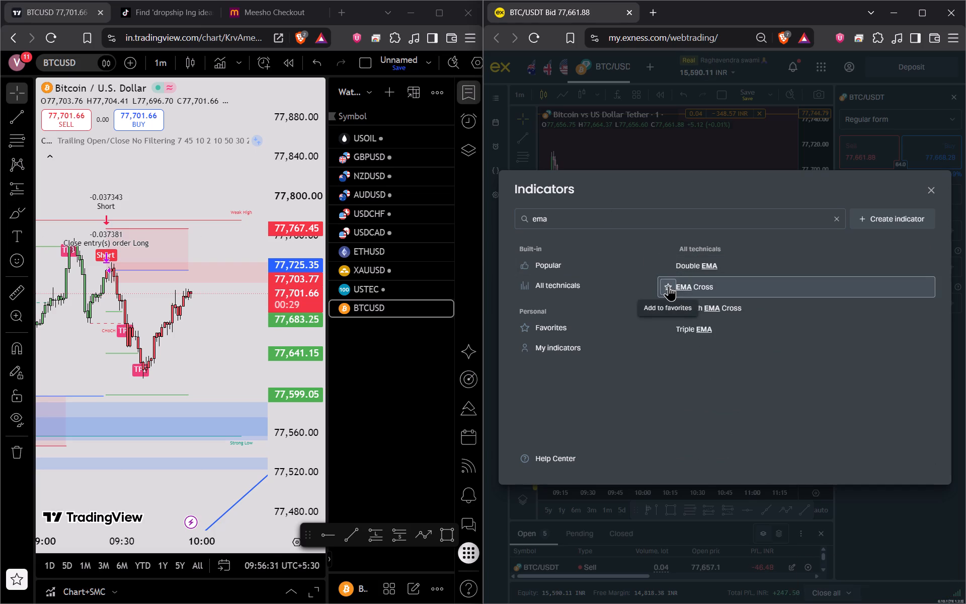
left_click(708, 286)
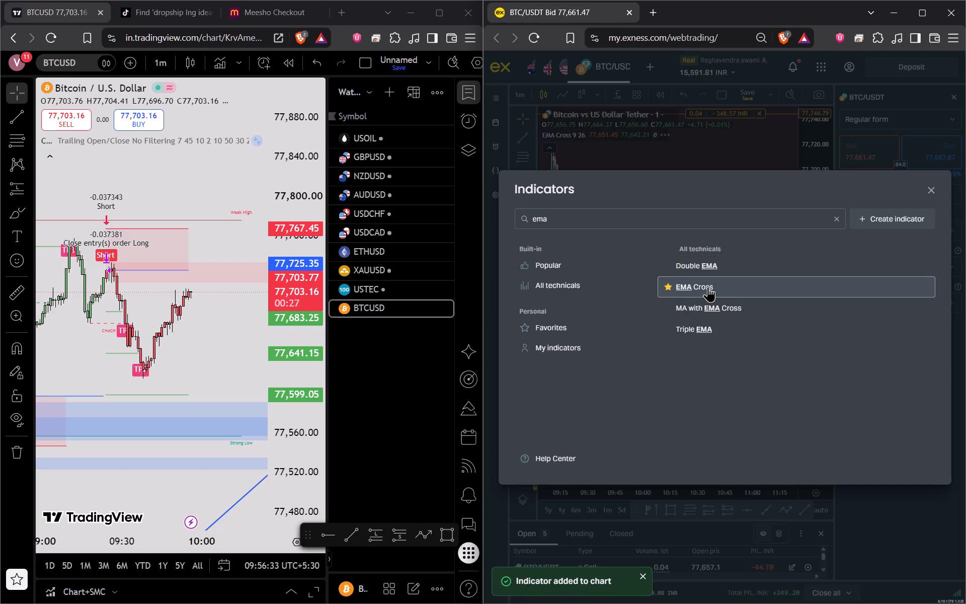
left_click(935, 188)
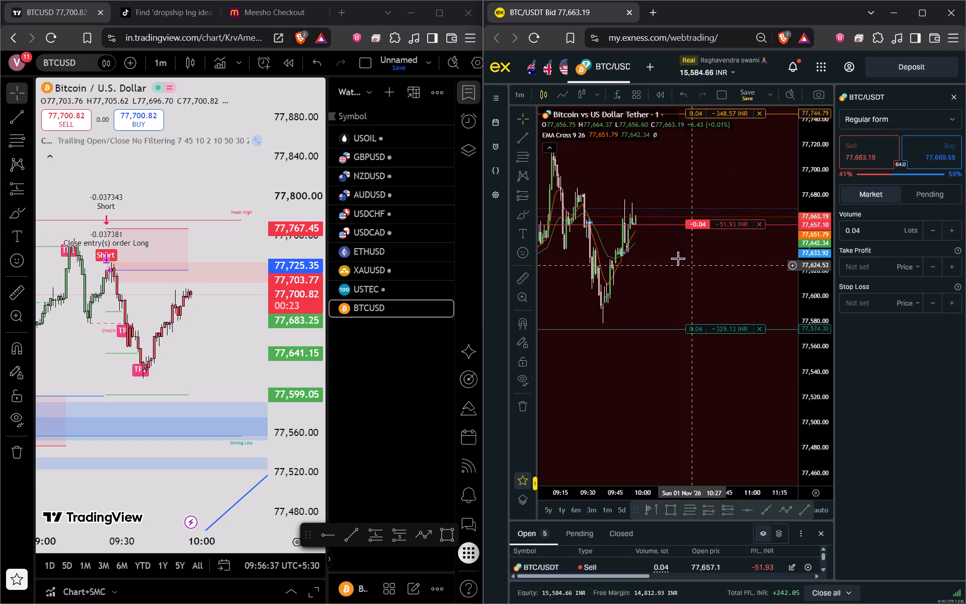
Set the colour of the EMA Cross indicator's Crosses markers to white and apply the style.
left_click(620, 255)
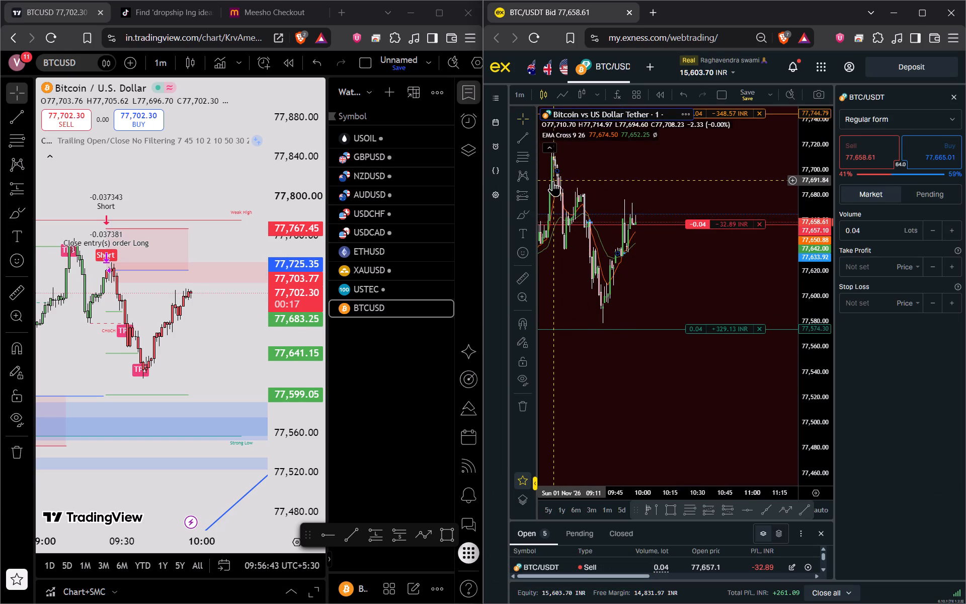
left_click(553, 146)
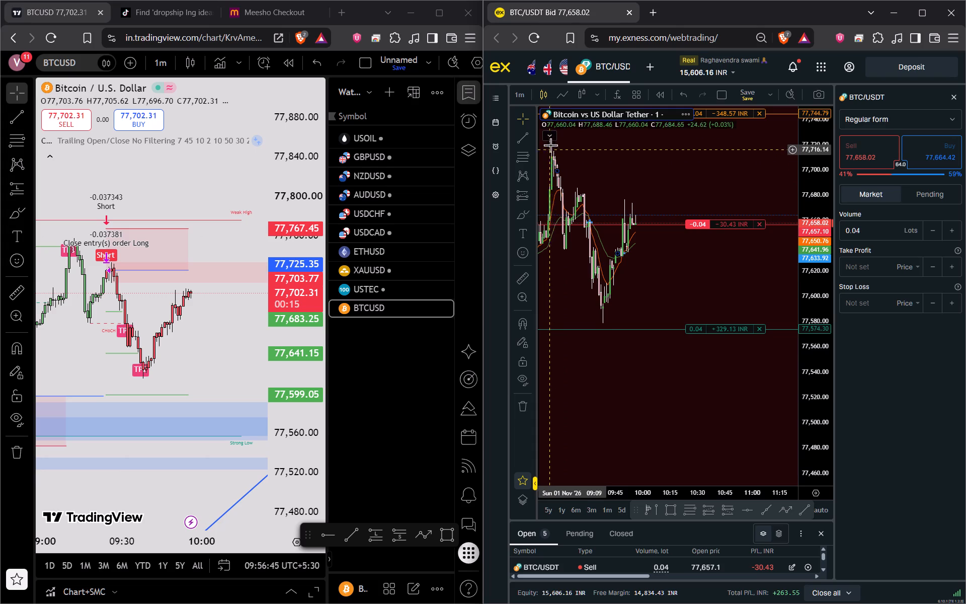
left_click(552, 138)
left_click(597, 136)
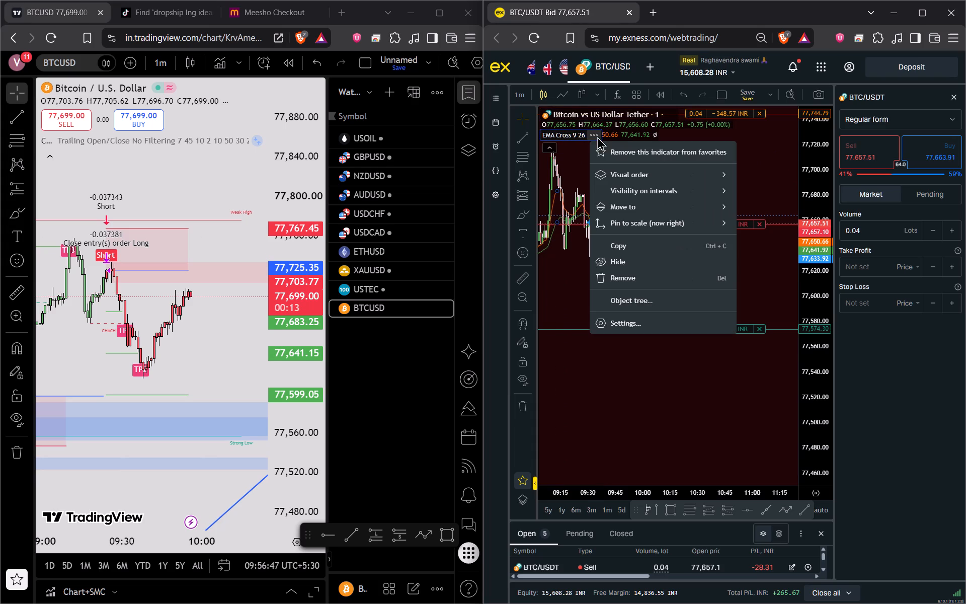
left_click(641, 324)
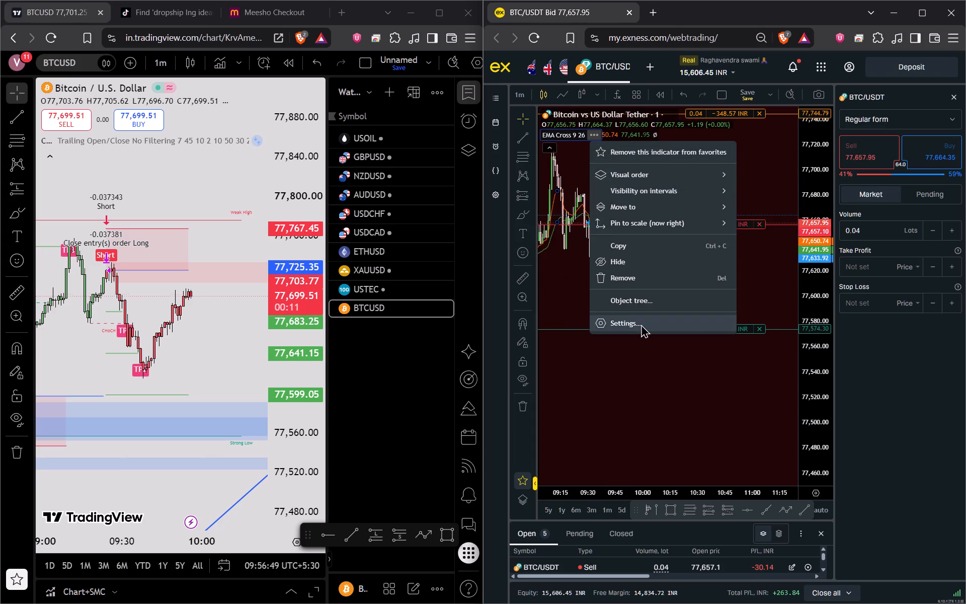
left_click(628, 270)
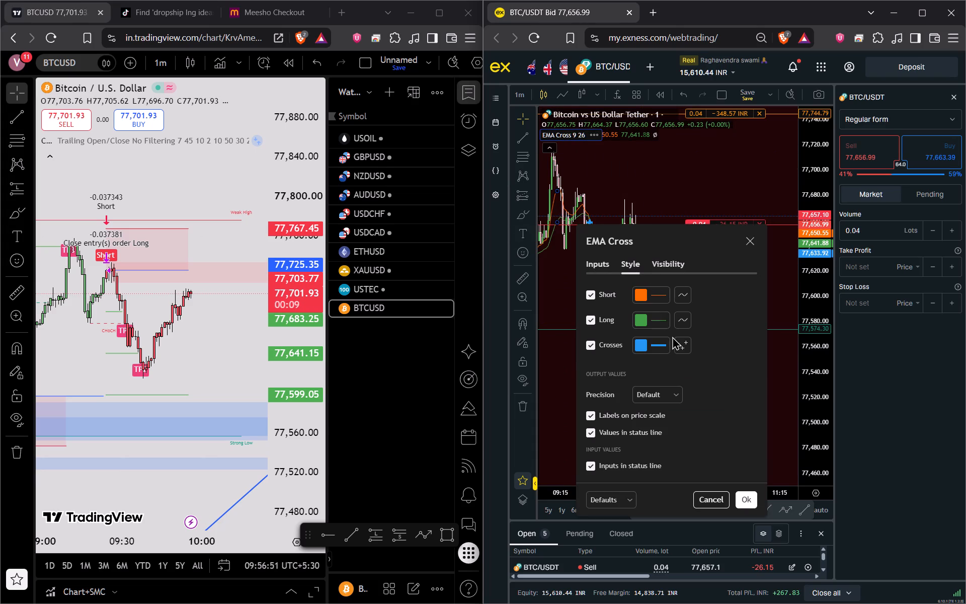
left_click(646, 345)
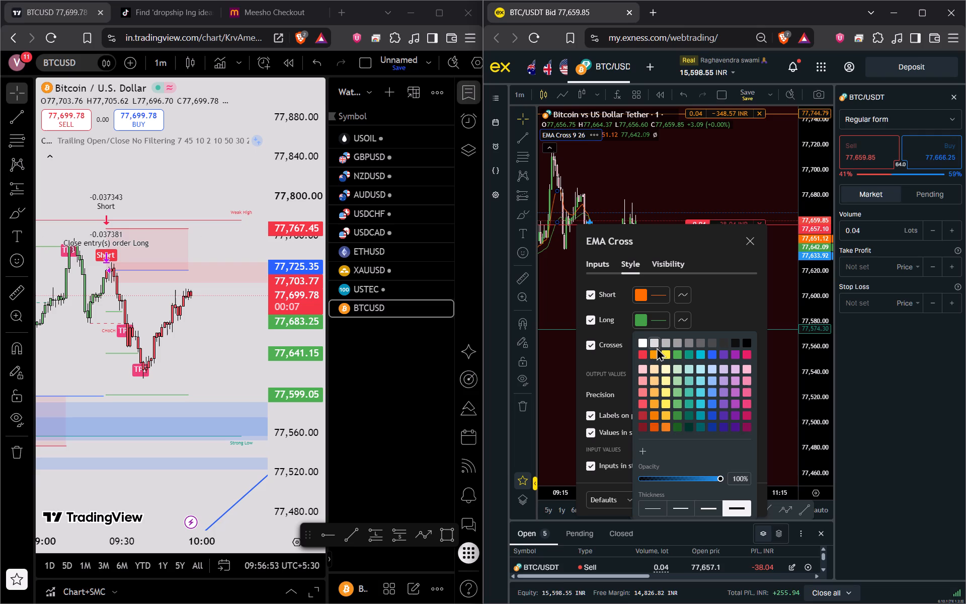
left_click(642, 343)
left_click(708, 429)
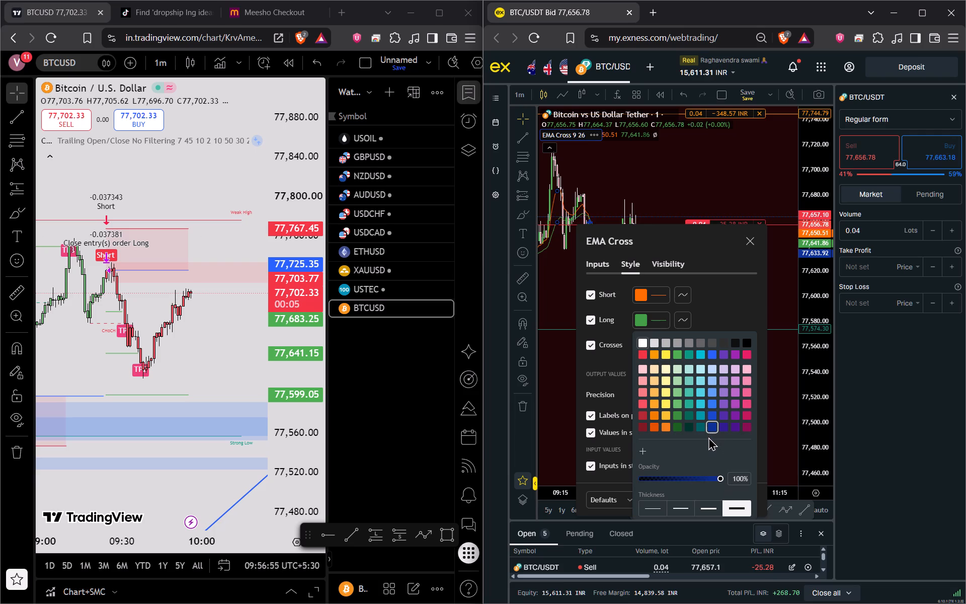
left_click(640, 342)
left_click(701, 252)
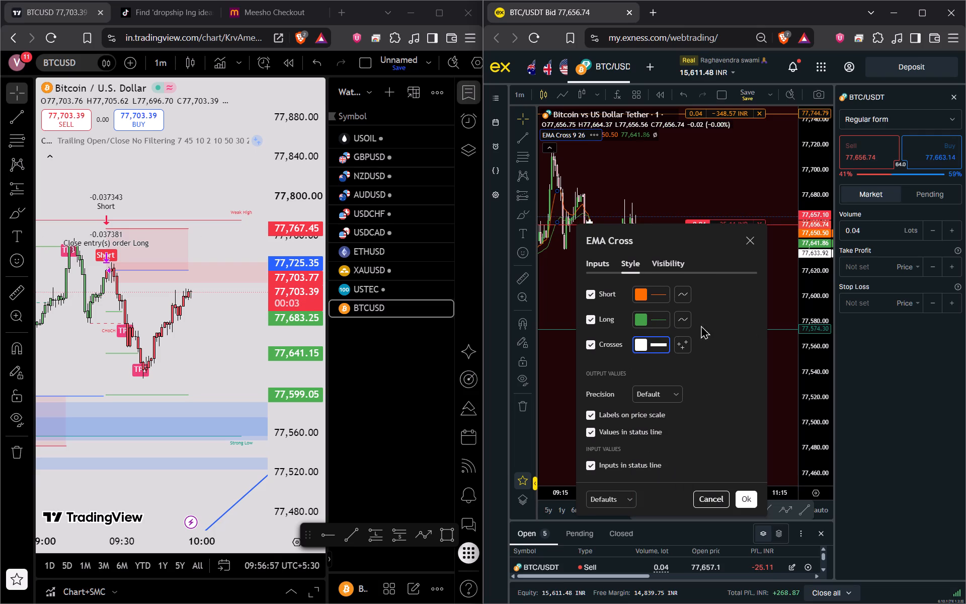
left_click(750, 502)
Examine the EMA crossover points against recent price action on the BTC/USDT chart.
left_click_drag(675, 276, 702, 300)
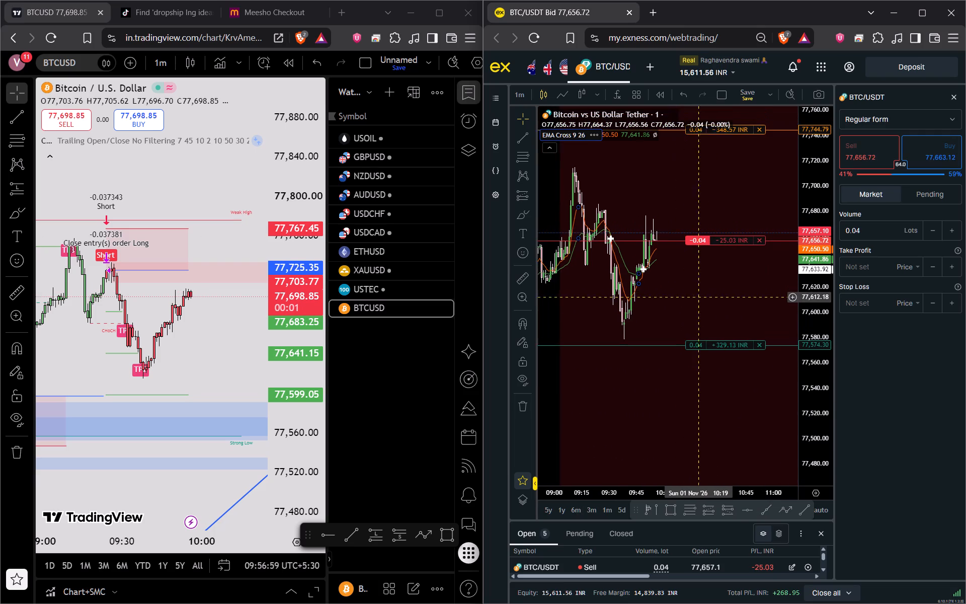
left_click_drag(702, 300, 713, 300)
scroll(692, 306, "up", 3)
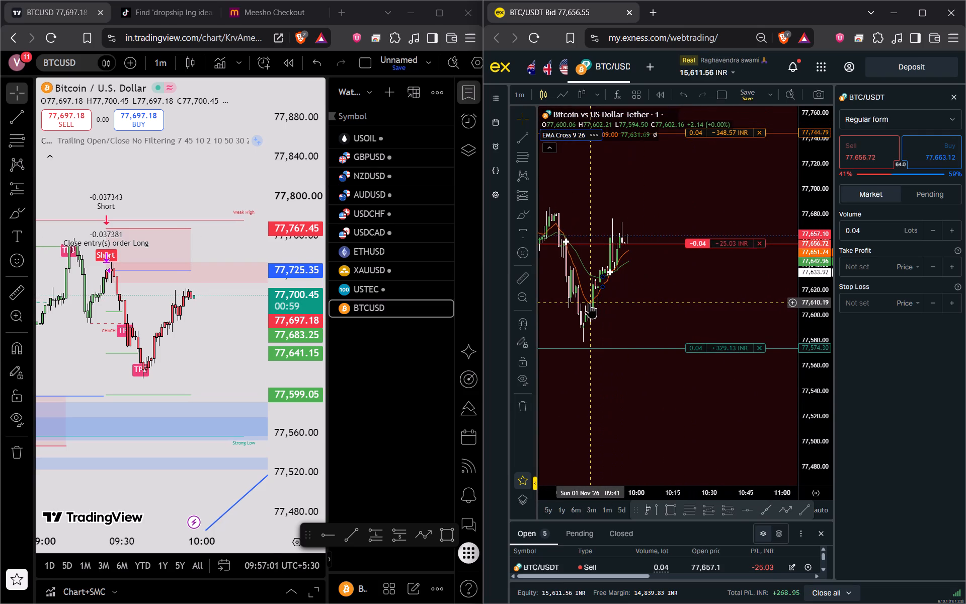
left_click(590, 303)
left_click(610, 276)
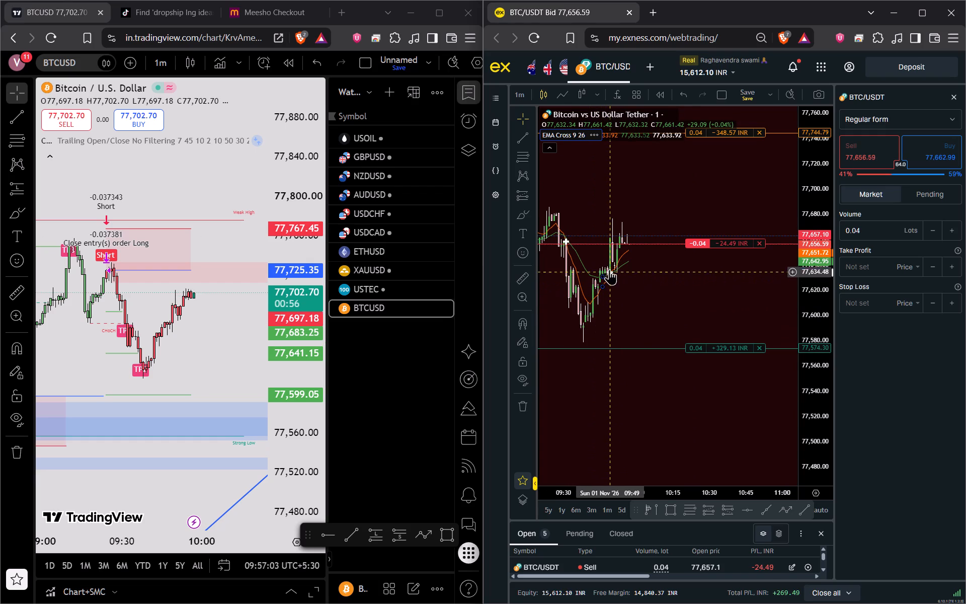
left_click(609, 269)
left_click(609, 272)
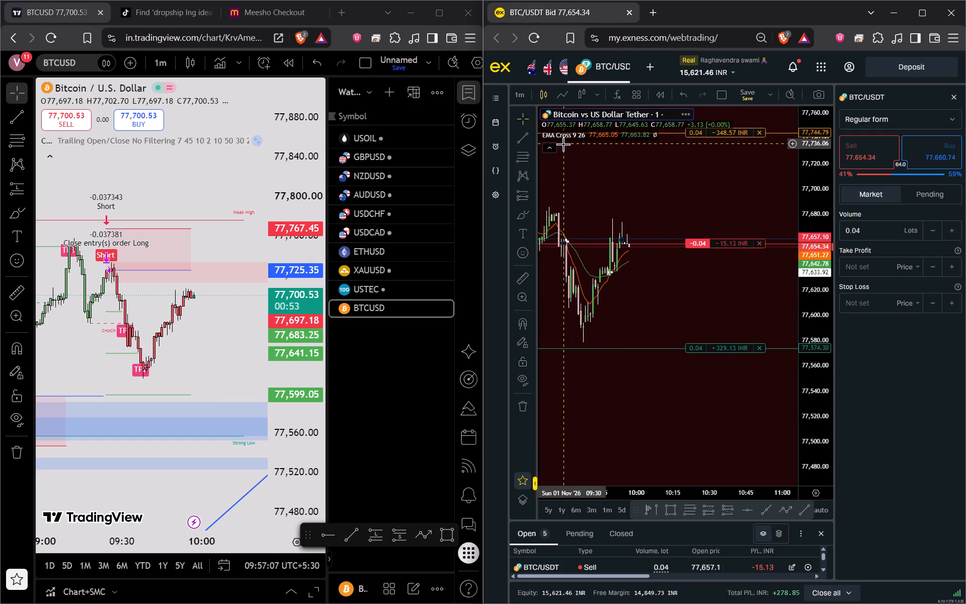
Review the EMA Cross indicator's style and input settings, then close them without making changes.
left_click(571, 136)
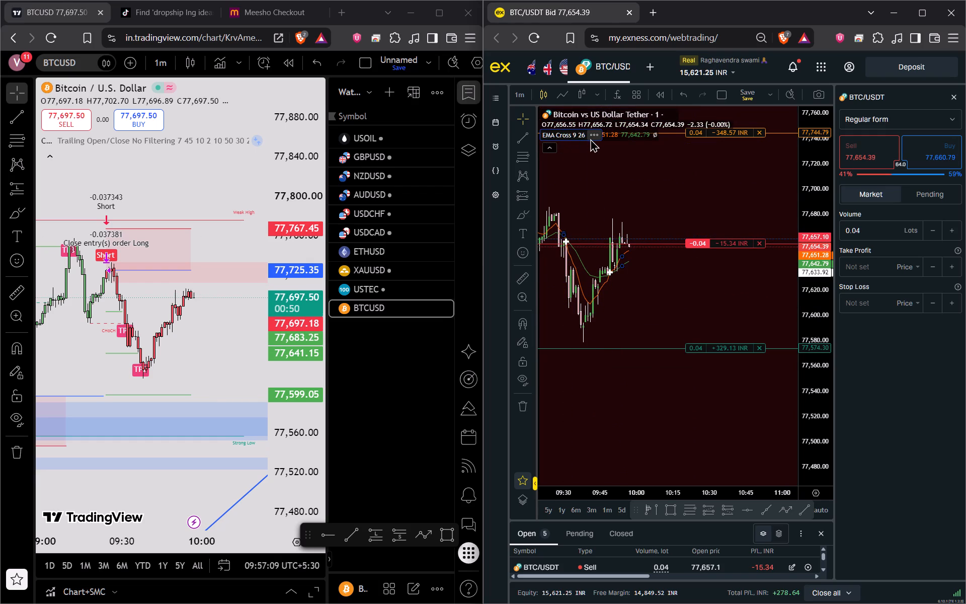
left_click(590, 138)
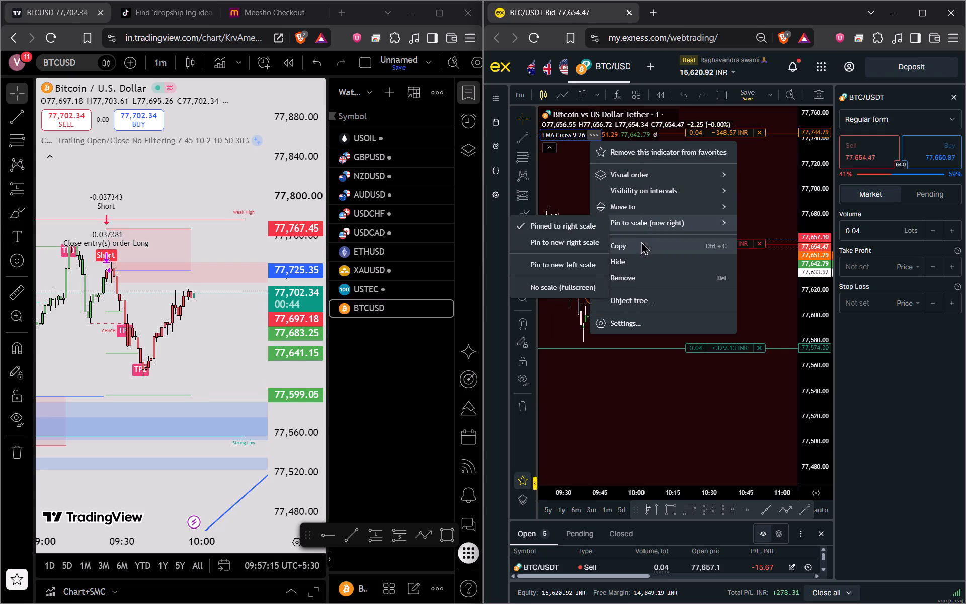
left_click(635, 320)
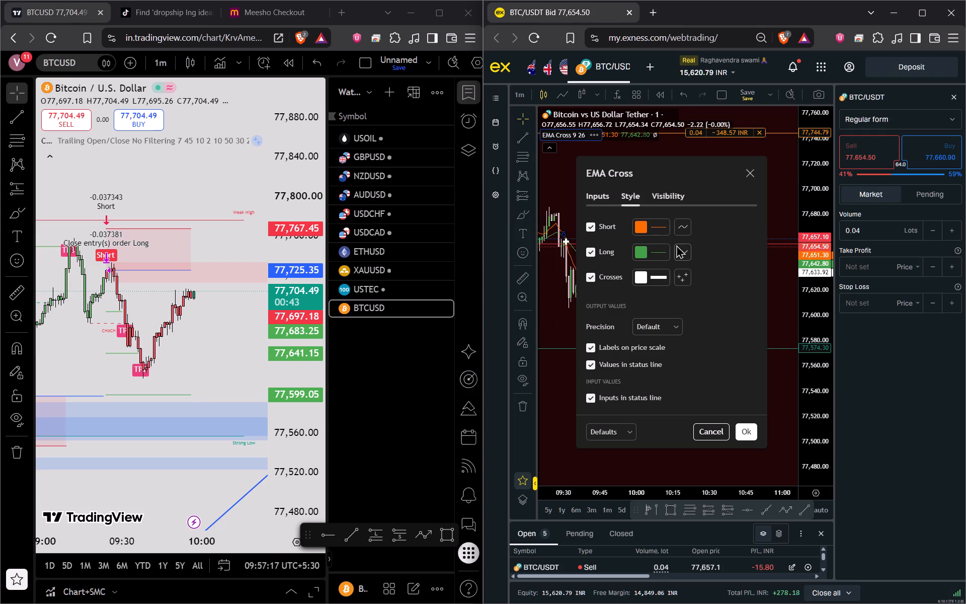
scroll(672, 313, "down", 1)
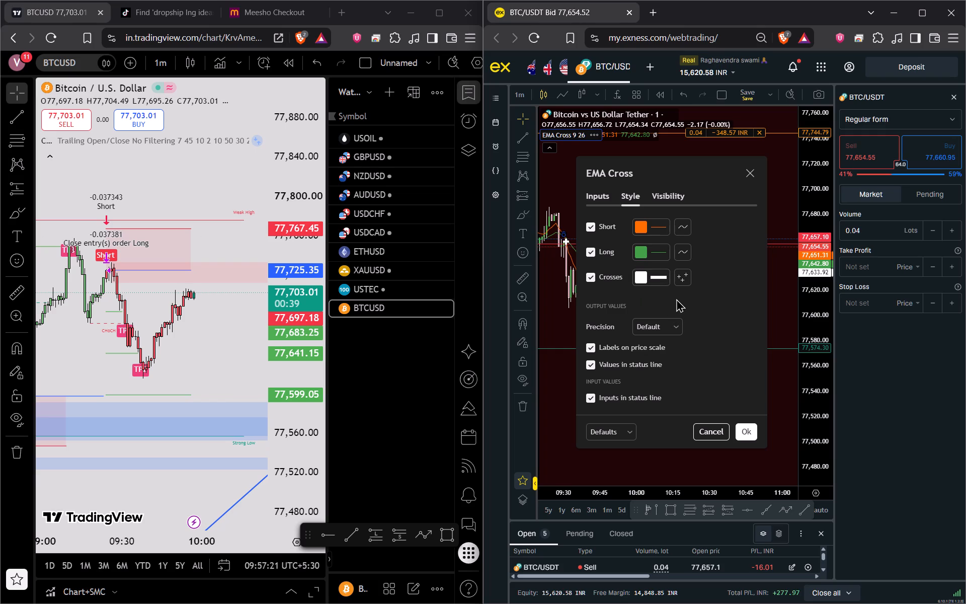
left_click(602, 192)
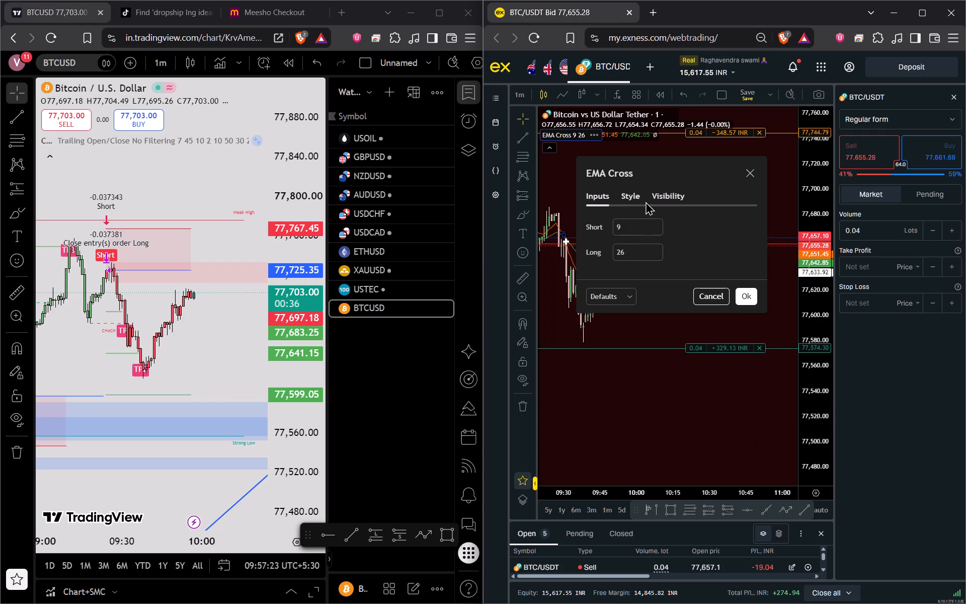
left_click(665, 203)
left_click(792, 178)
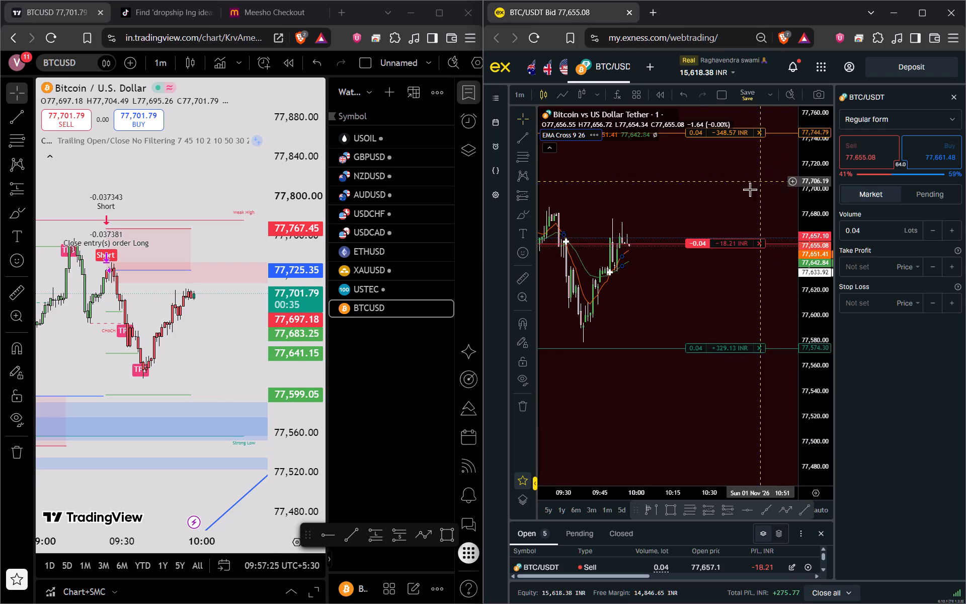
Apply the saved settings template NEW to the Exness BTC/USDT chart.
right_click(659, 194)
left_click(694, 392)
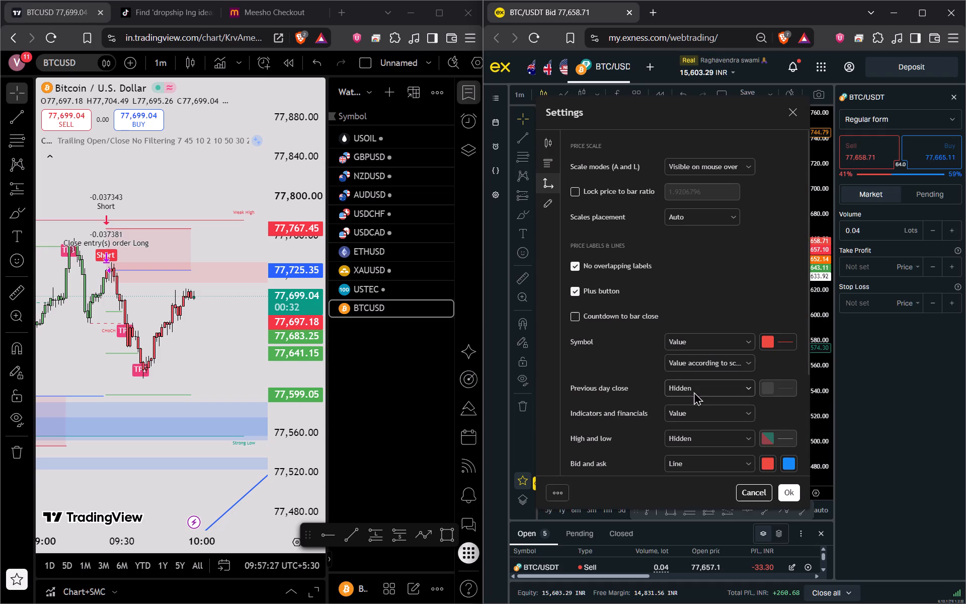
left_click(560, 493)
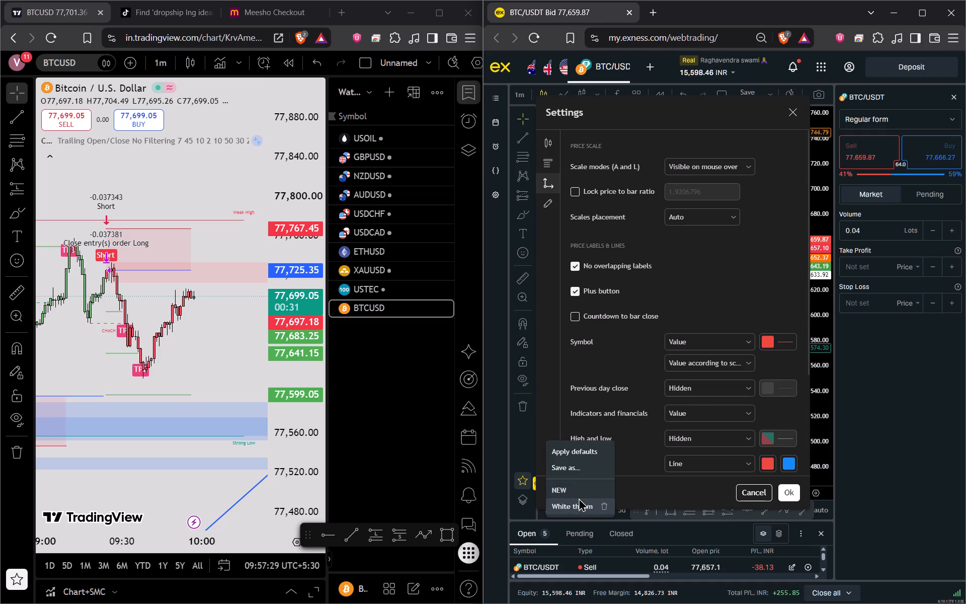
left_click(579, 494)
left_click(786, 496)
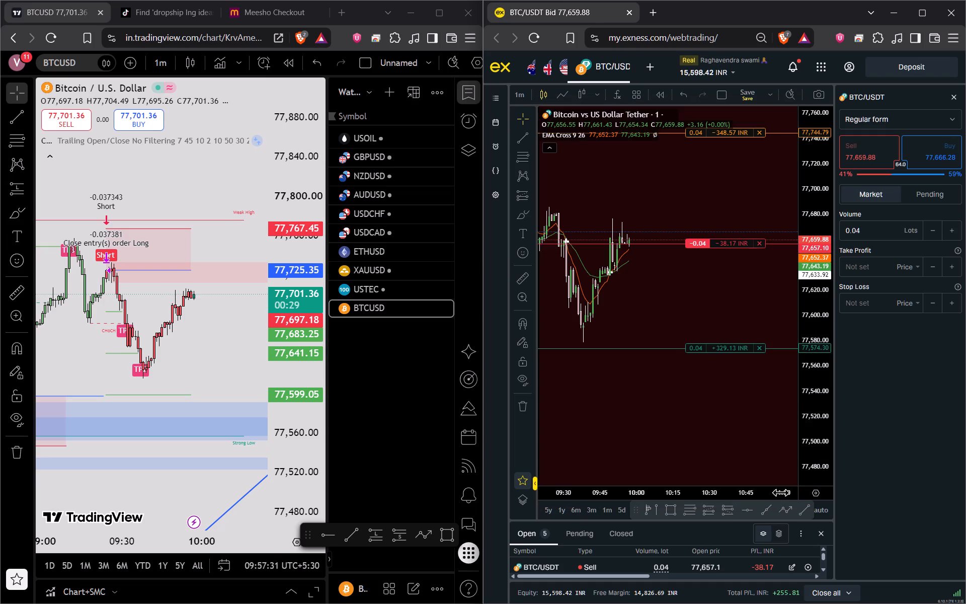
Set the border colour of falling candles to red in the Exness BTC/USDT chart settings and apply it.
right_click(648, 290)
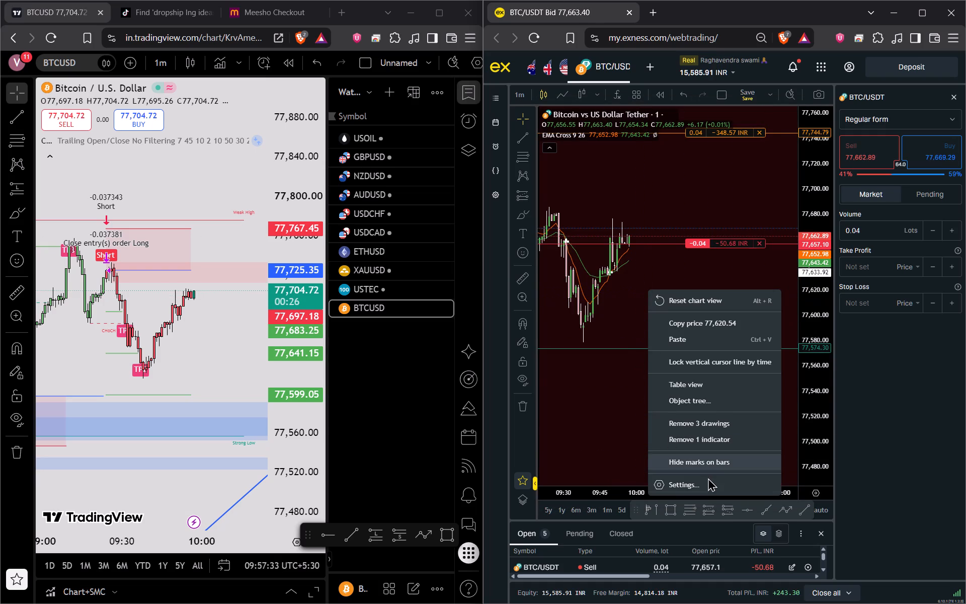
left_click(708, 478)
left_click(549, 497)
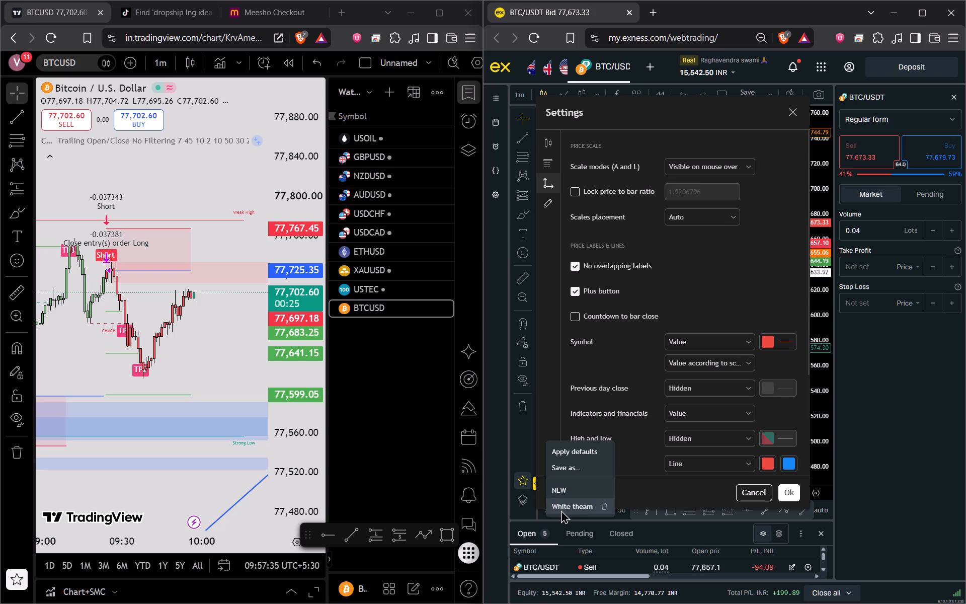
left_click(706, 257)
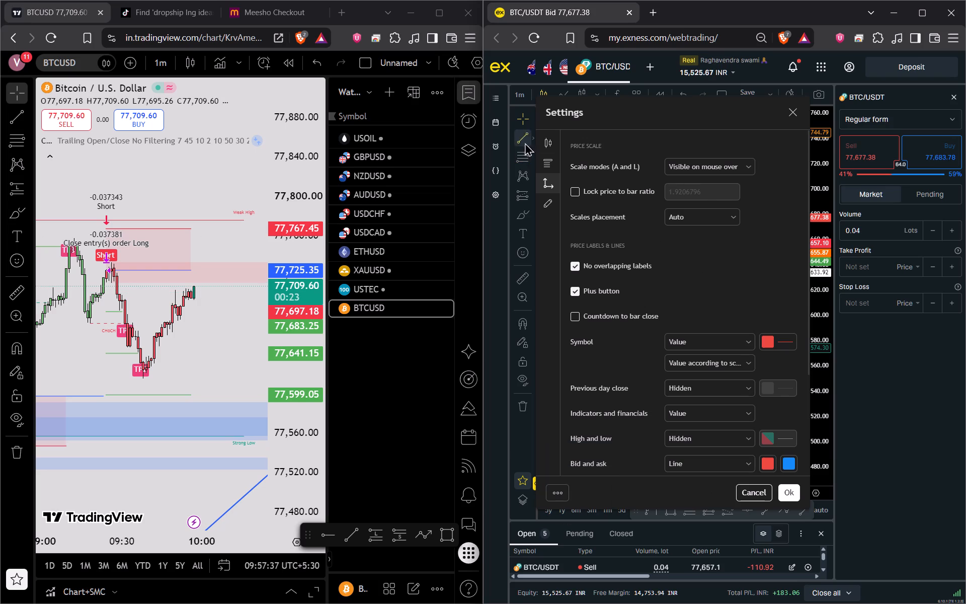
left_click(550, 163)
left_click(551, 150)
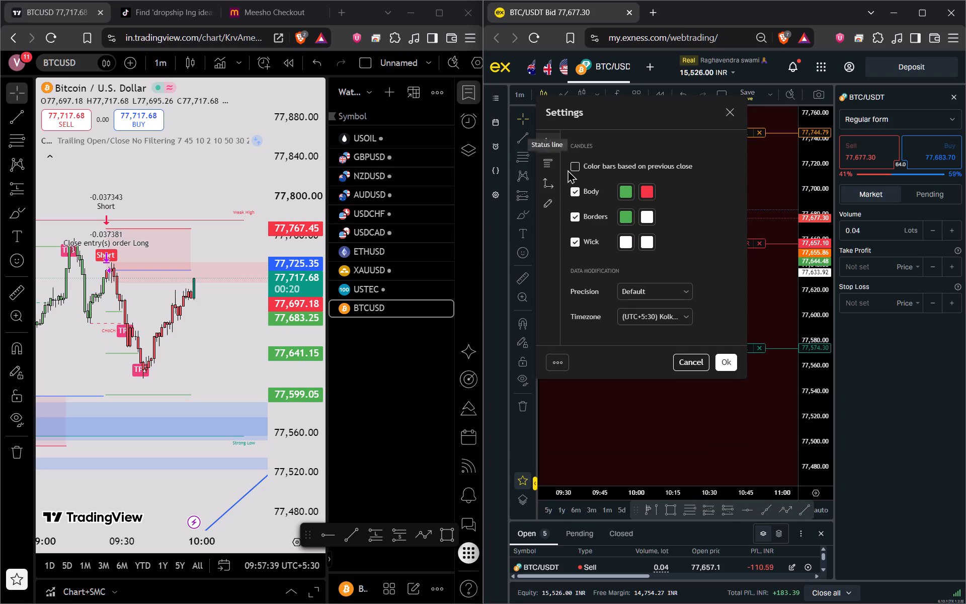
left_click(659, 223)
left_click(648, 220)
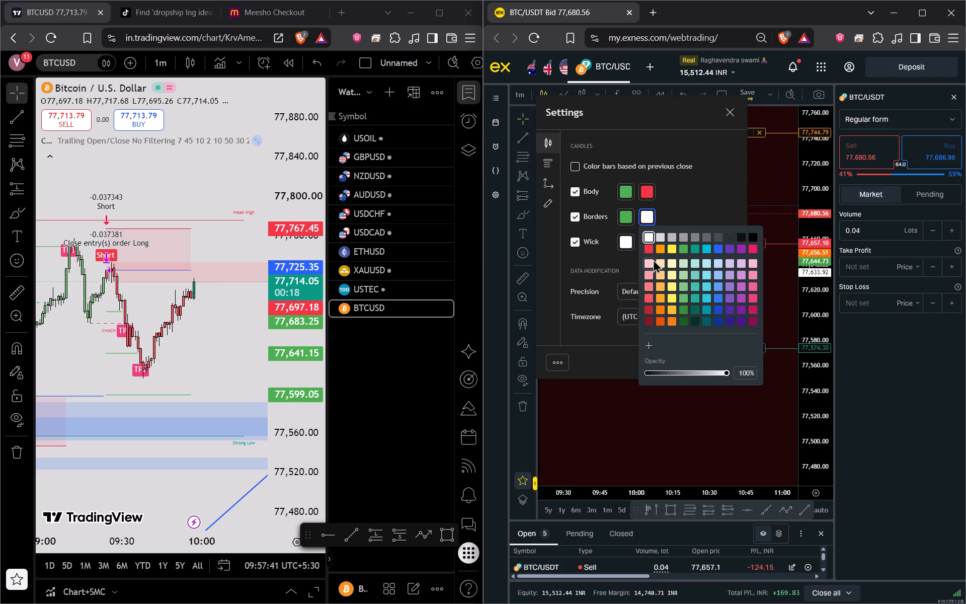
left_click(649, 251)
left_click(621, 242)
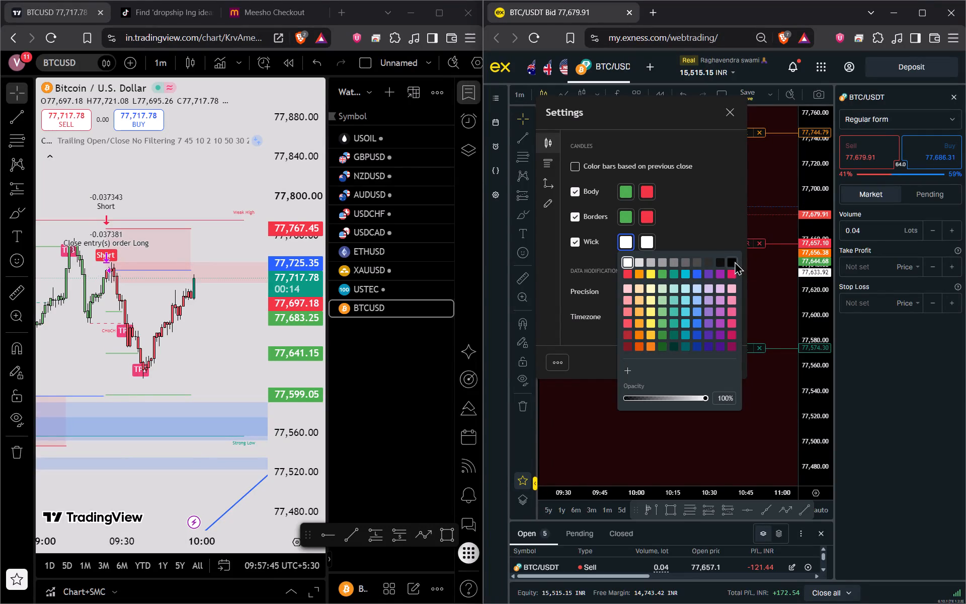
left_click(710, 213)
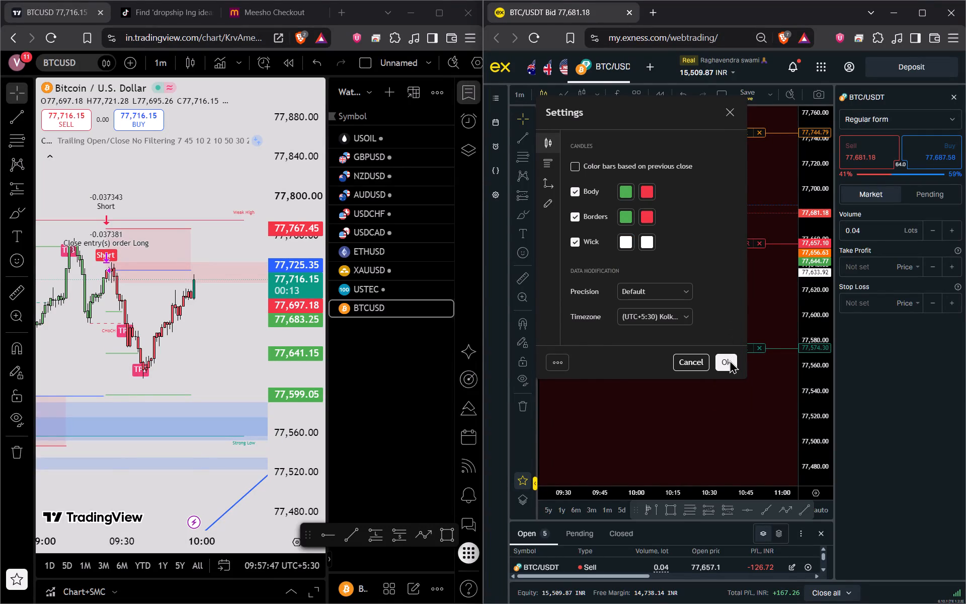
left_click(730, 360)
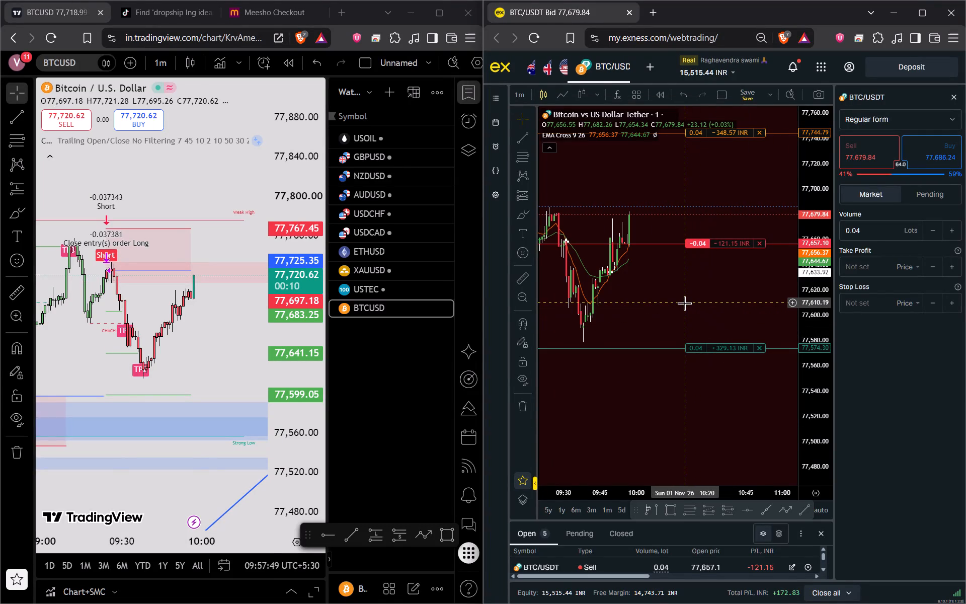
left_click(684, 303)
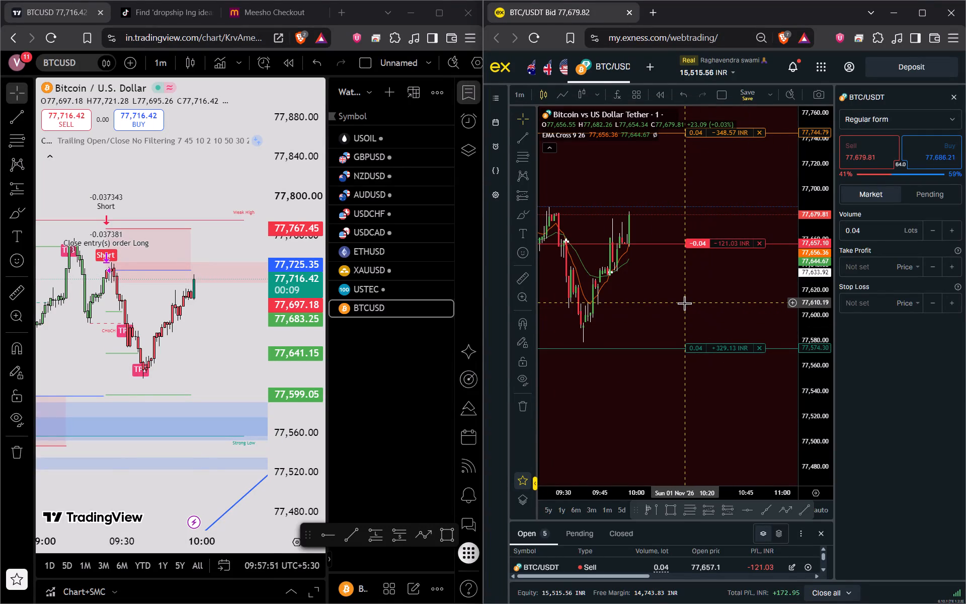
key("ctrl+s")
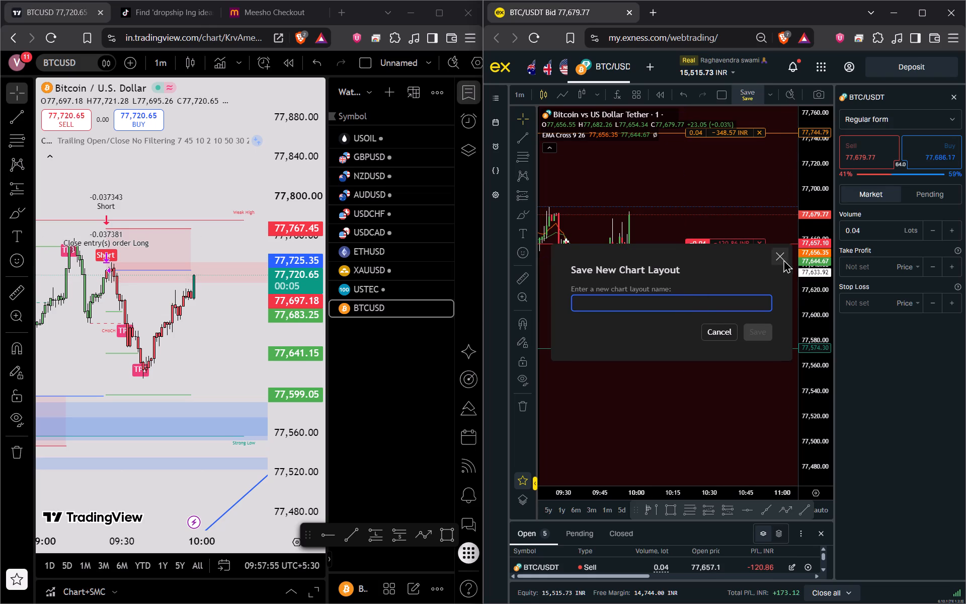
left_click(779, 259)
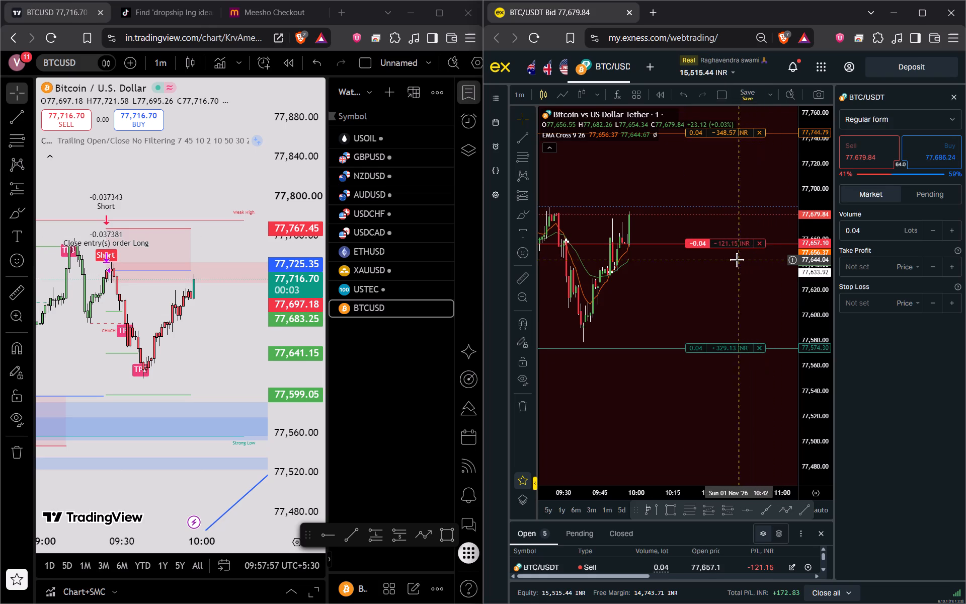
Examine recent one-minute BTC/USDT price action on Exness against the sell entry, stop loss and take profit lines.
left_click(687, 309)
scroll(687, 309, "down", 3)
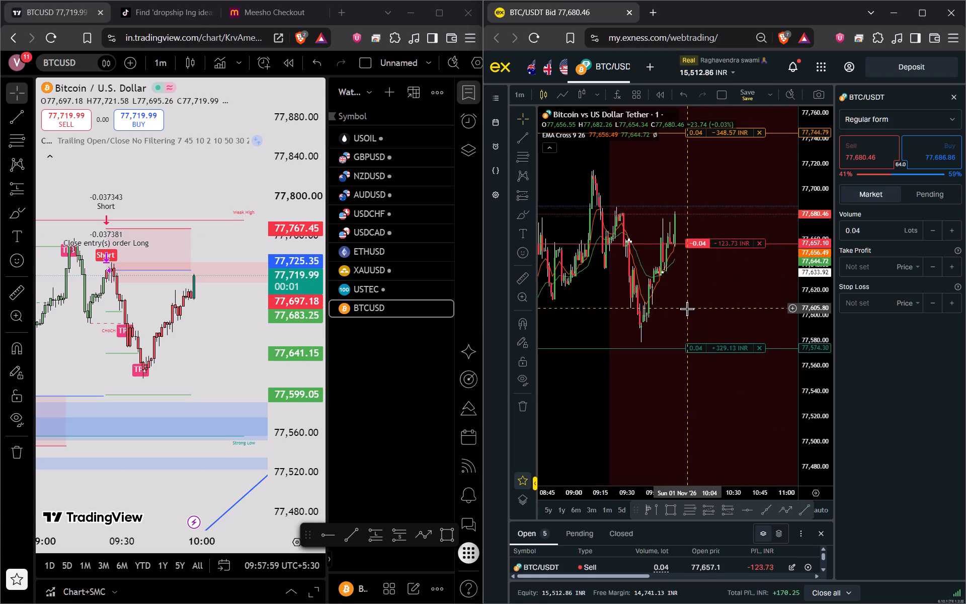
scroll(687, 309, "down", 3)
scroll(687, 309, "up", 6)
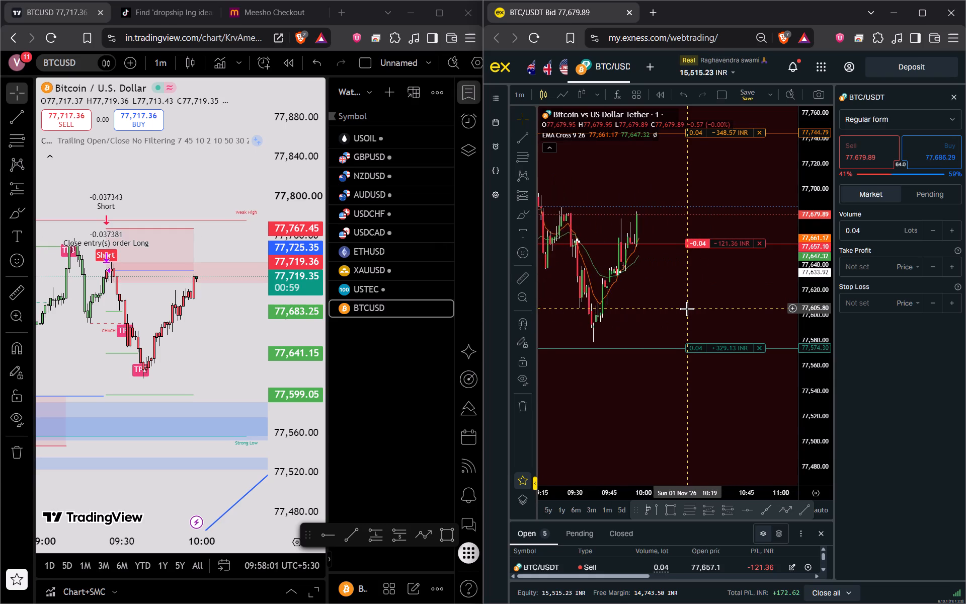
scroll(687, 309, "up", 2)
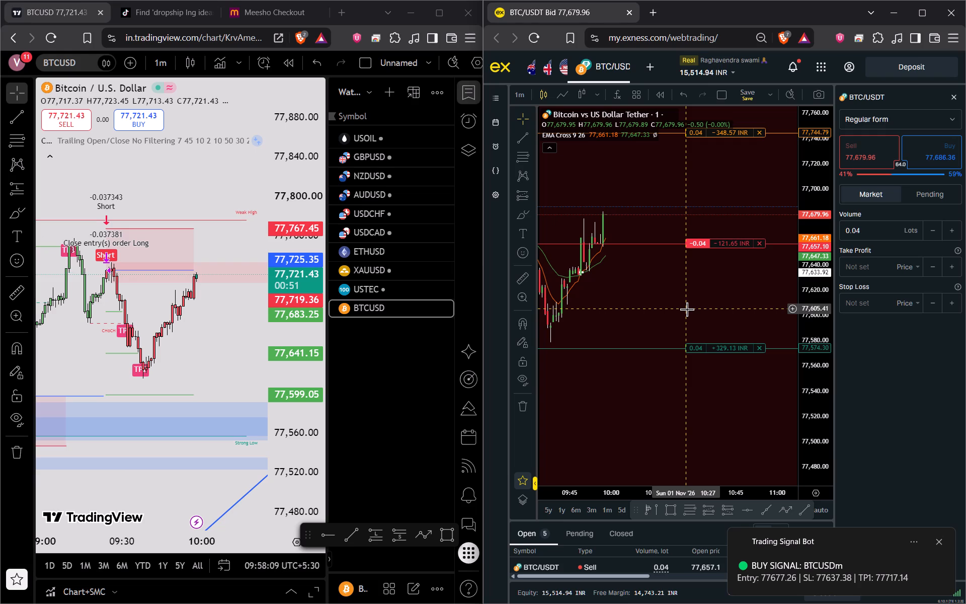
left_click_drag(693, 301, 713, 378)
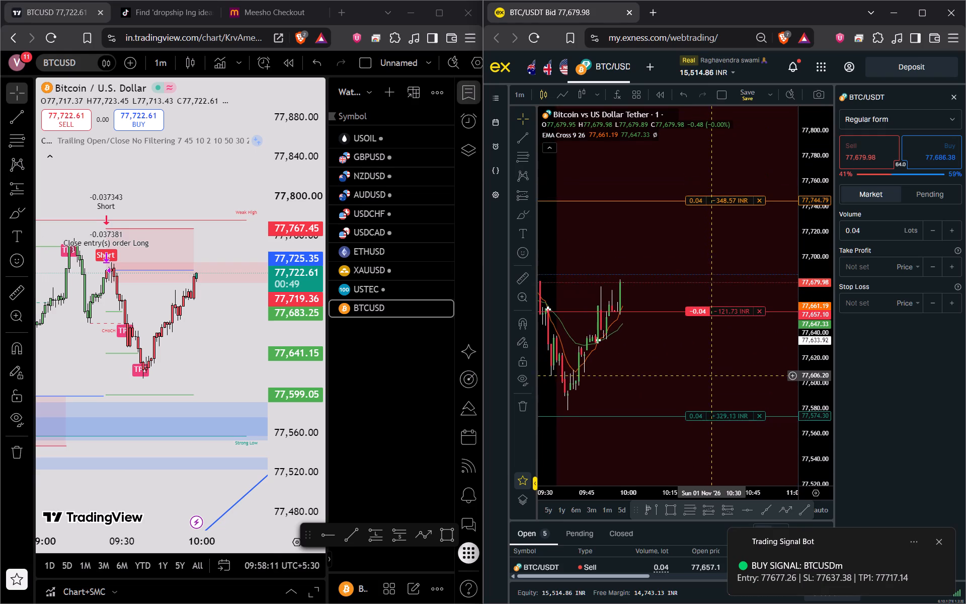
left_click_drag(713, 378, 718, 387)
scroll(718, 387, "down", 3)
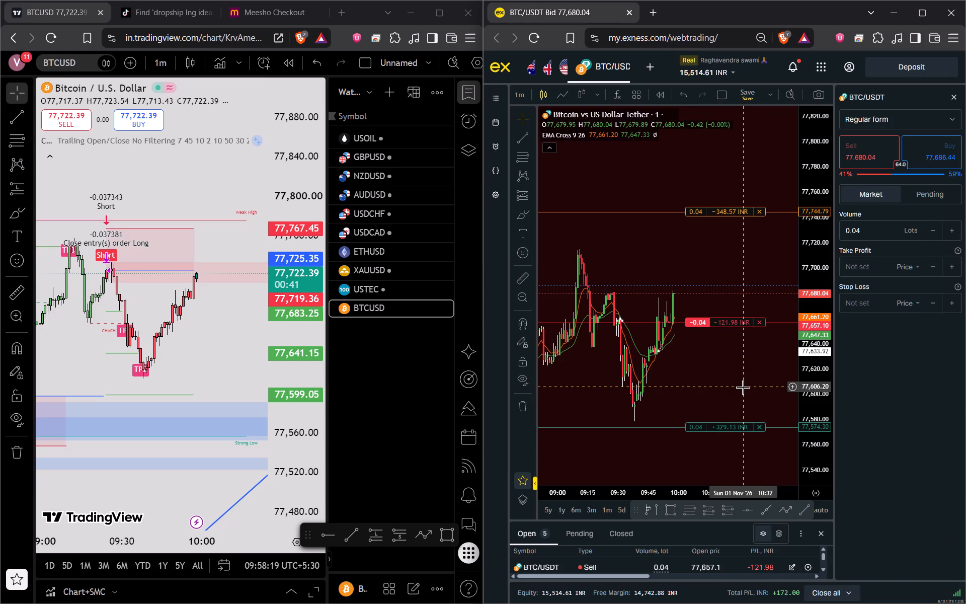
left_click_drag(743, 387, 715, 385)
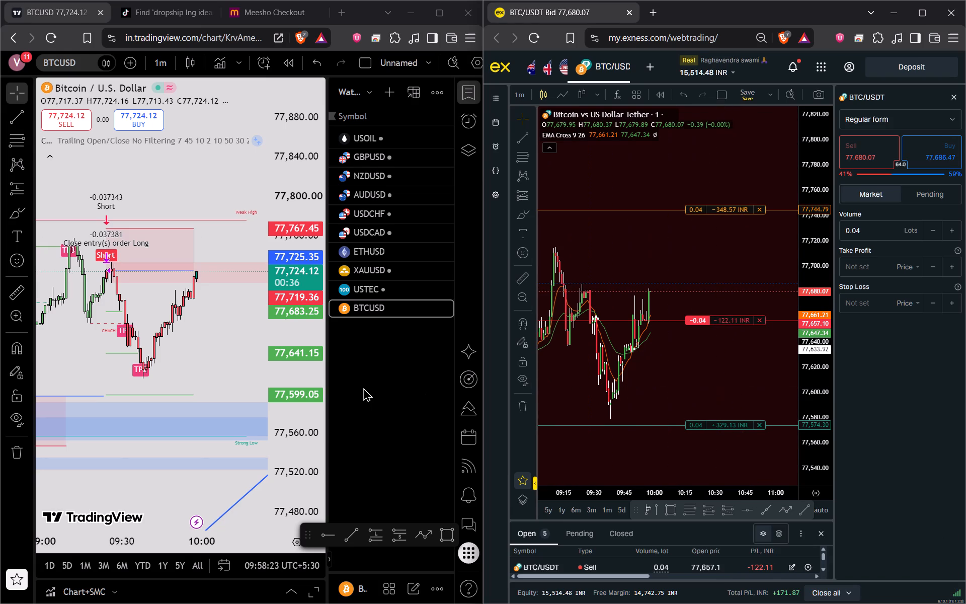
Switch the TradingView BTCUSD chart to the 5-minute timeframe and examine its wider price structure.
left_click(159, 64)
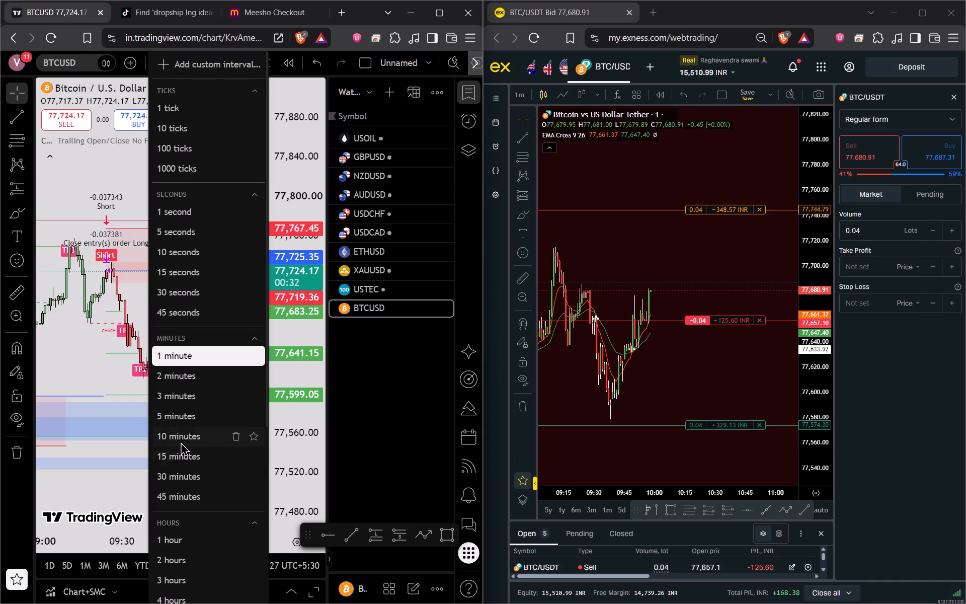
left_click(185, 416)
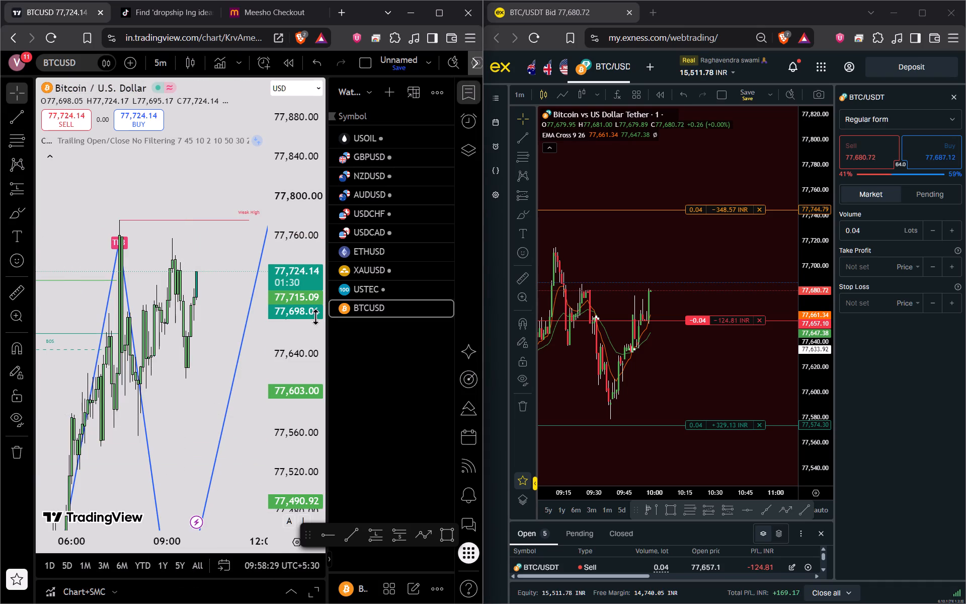
left_click_drag(306, 322, 289, 573)
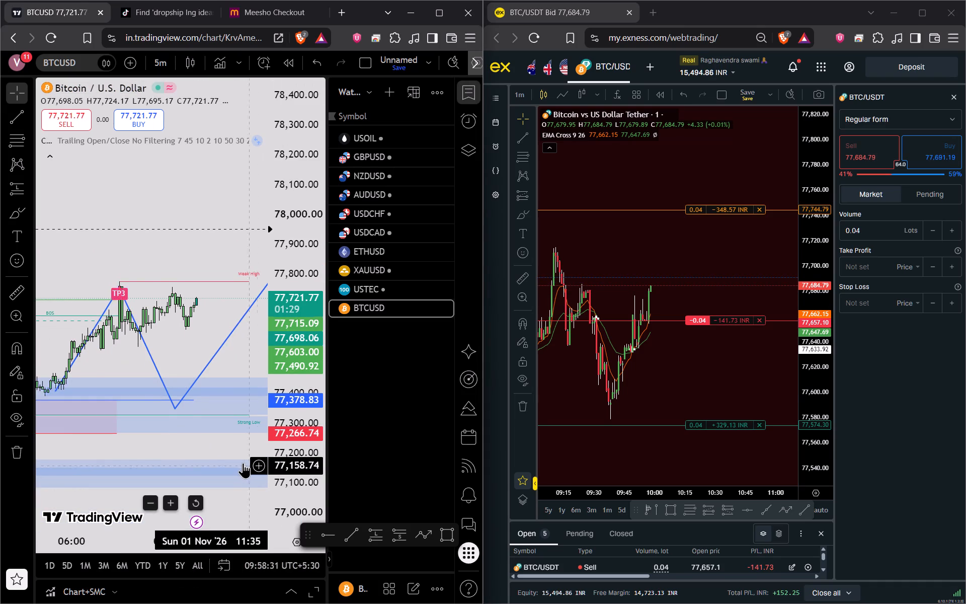
scroll(243, 462, "down", 4)
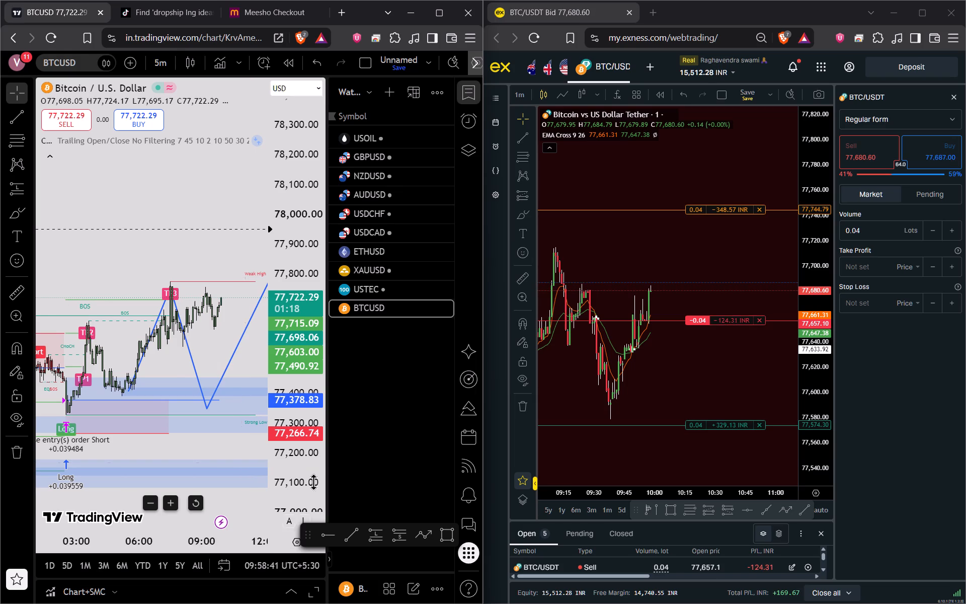
Review the open positions on Exness and enlarge their panel so that several trades are listed at once.
scroll(602, 560, "down", 2)
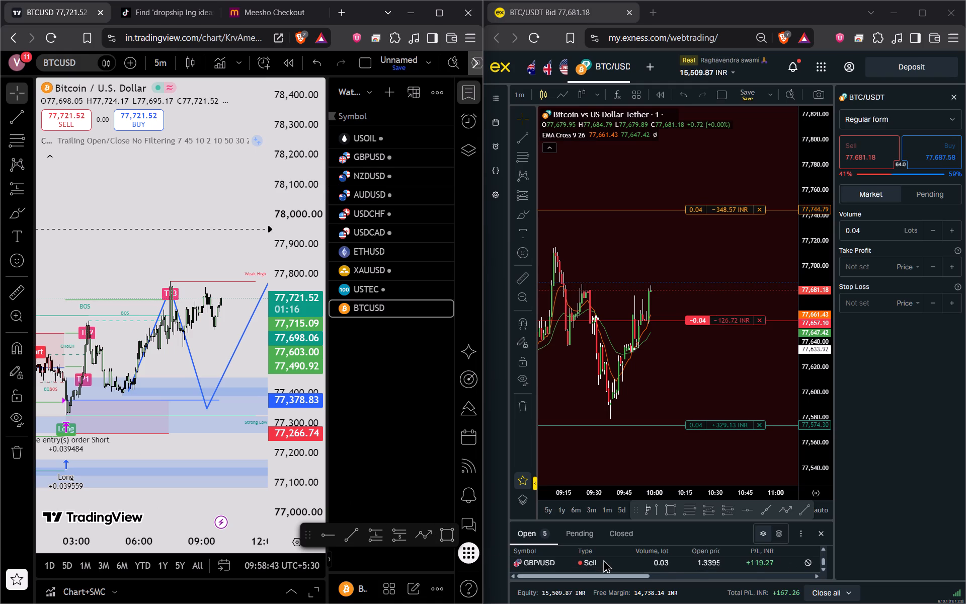
scroll(603, 559, "up", 2)
scroll(603, 559, "down", 1)
scroll(603, 559, "up", 1)
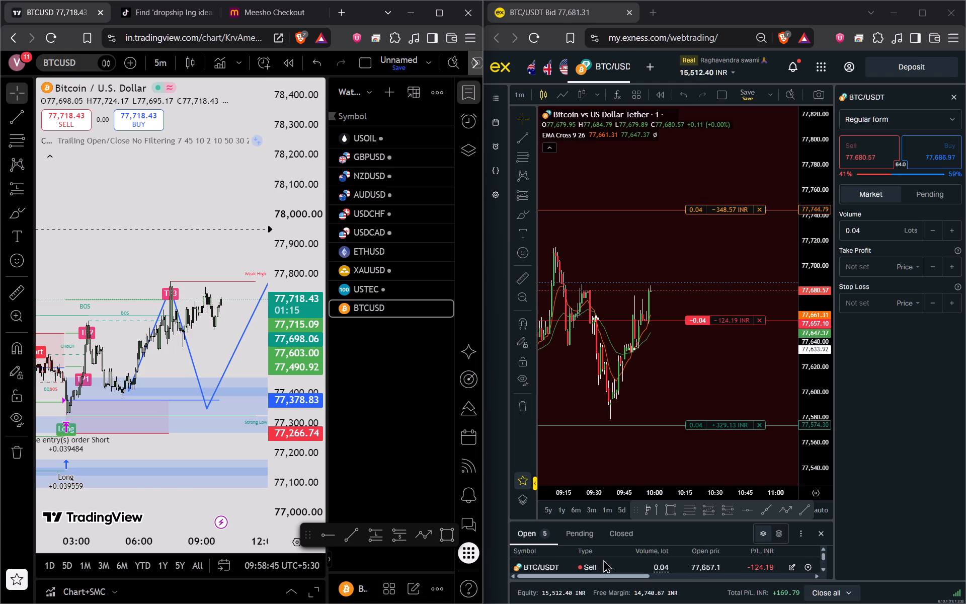
scroll(603, 559, "down", 2)
scroll(615, 563, "up", 3)
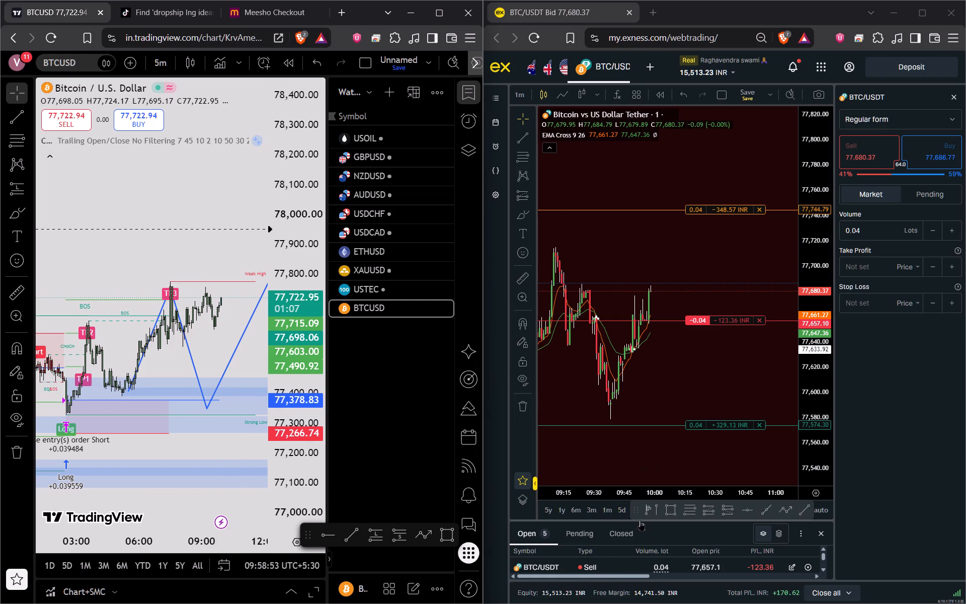
left_click_drag(617, 520, 608, 483)
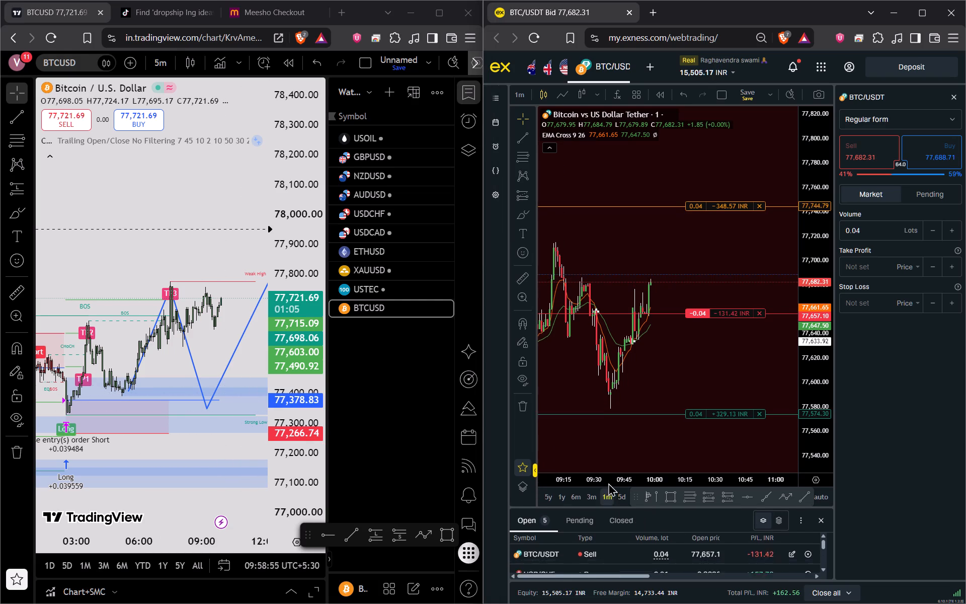
left_click_drag(608, 483, 608, 444)
scroll(642, 521, "up", 3)
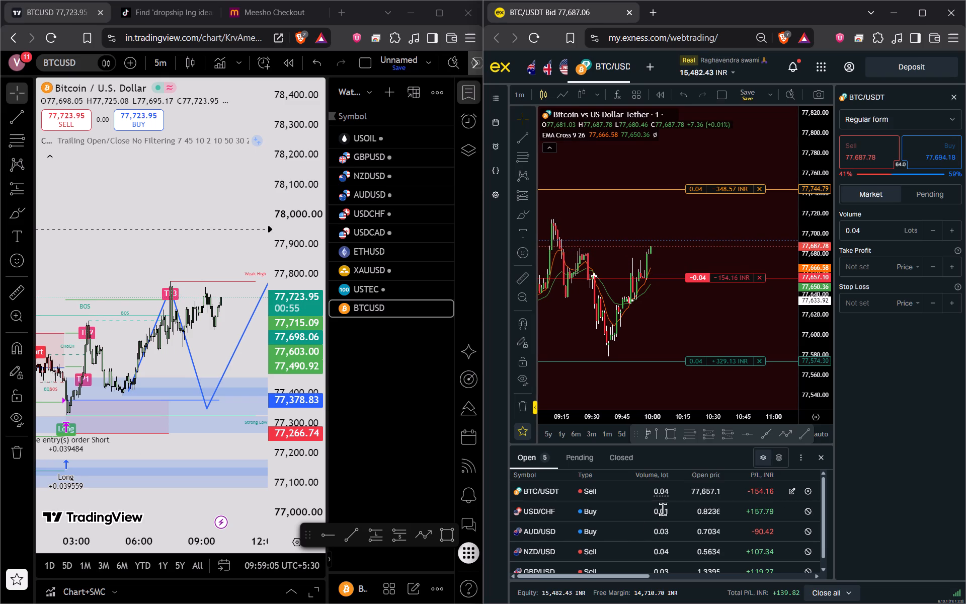
Examine the wider Bitcoin price structure on the Exness chart and the 5-minute TradingView chart with its projected path.
scroll(661, 359, "down", 4)
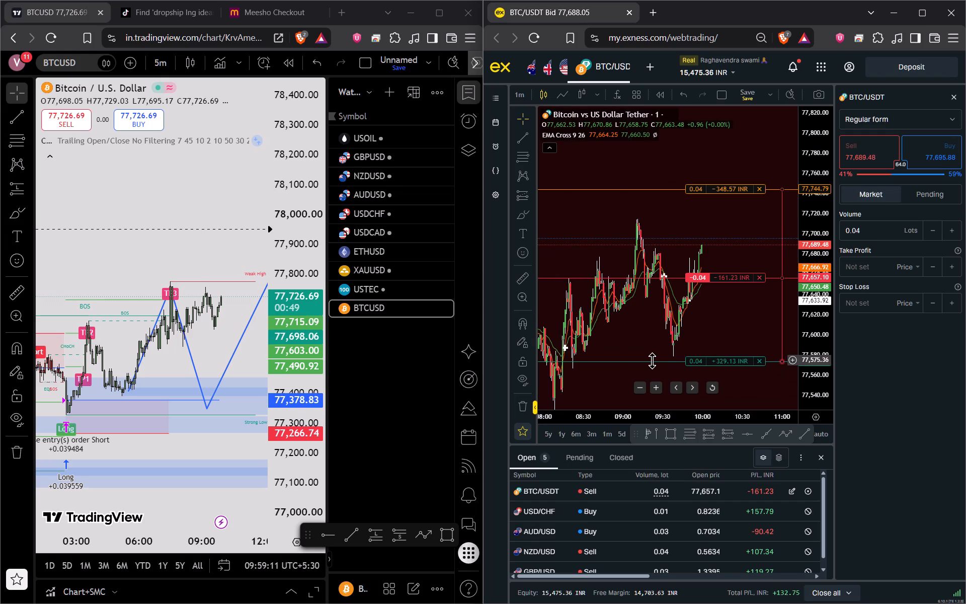
scroll(283, 384, "down", 3)
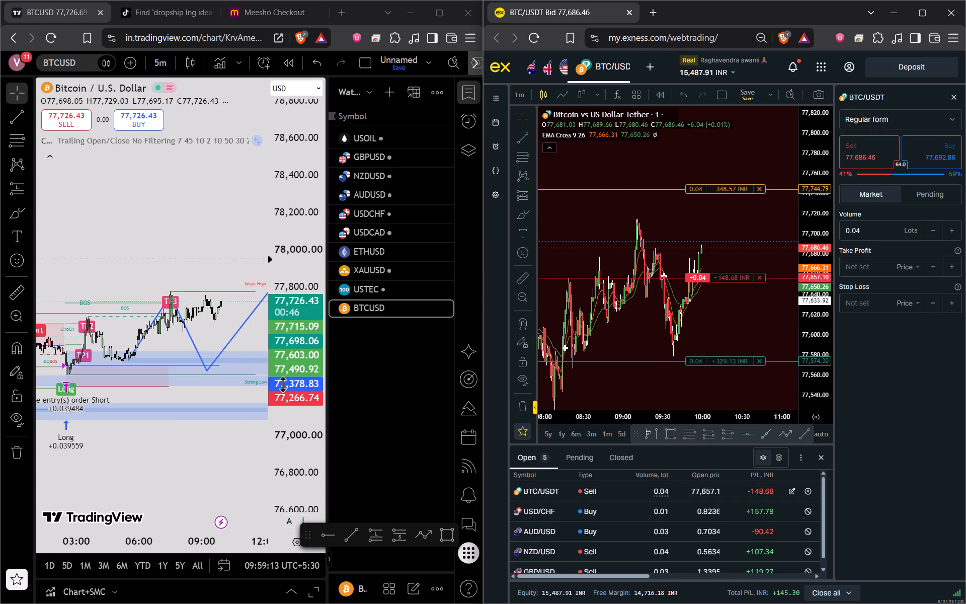
scroll(230, 389, "down", 3)
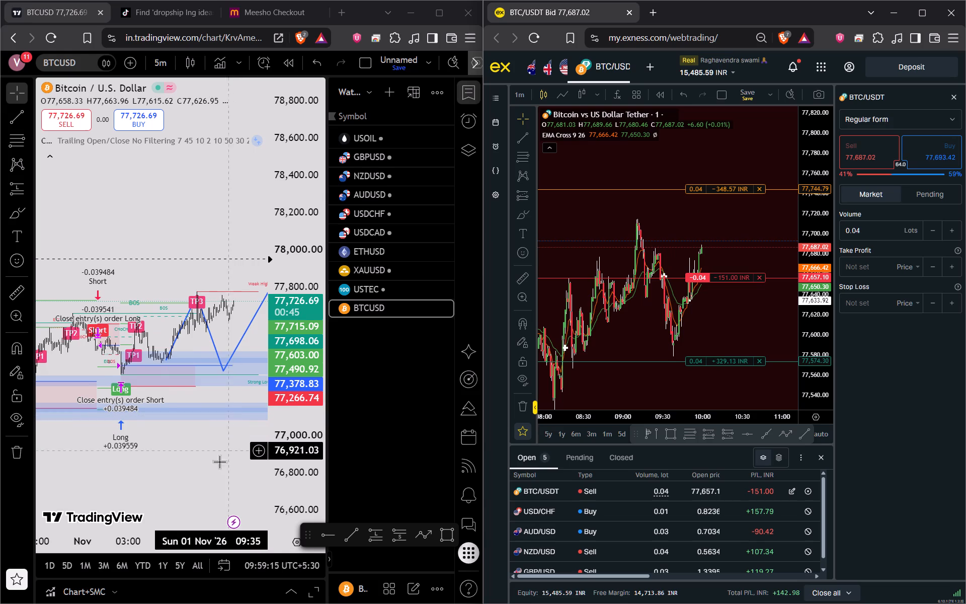
left_click_drag(218, 464, 194, 493)
left_click_drag(304, 452, 295, 364)
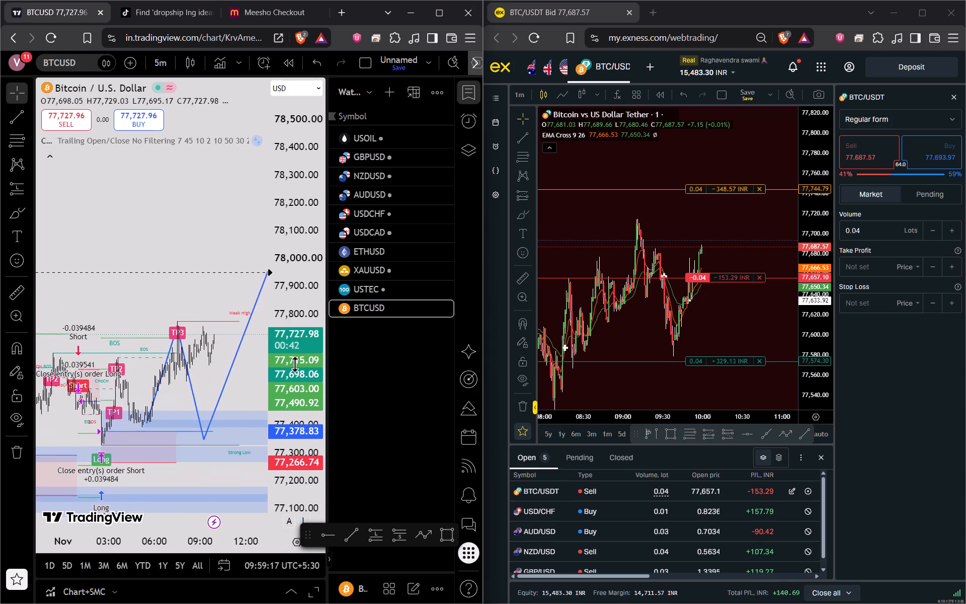
left_click_drag(295, 364, 295, 344)
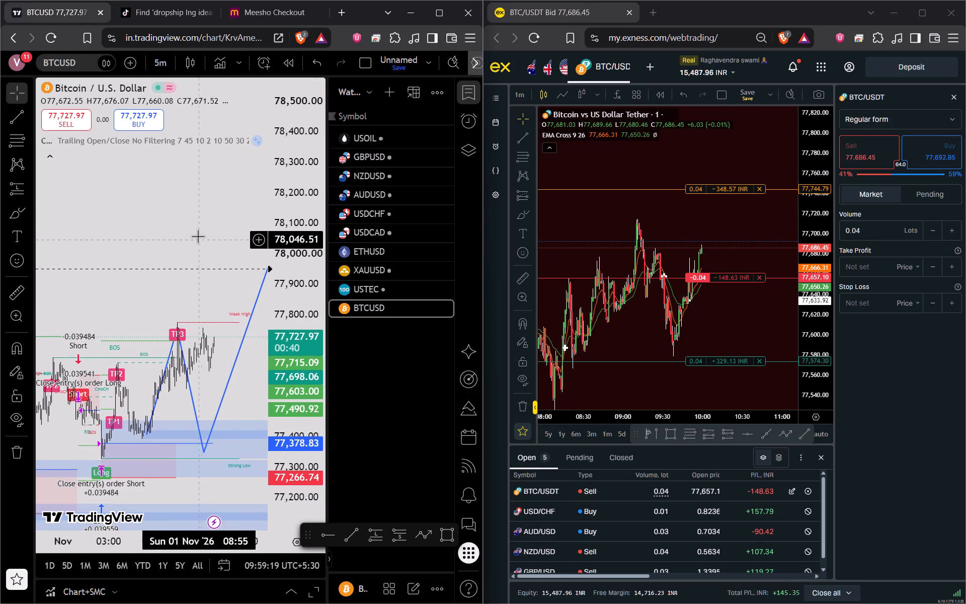
left_click_drag(194, 261, 186, 214)
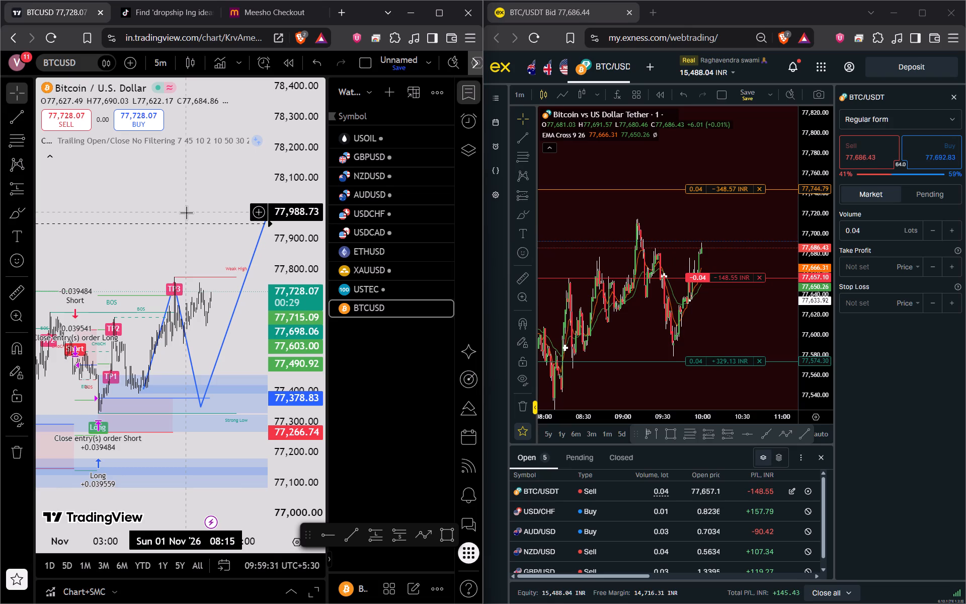
Return the TradingView BTCUSD chart to the 1-minute timeframe and examine the latest candles around the short zone.
key("1")
key("Return")
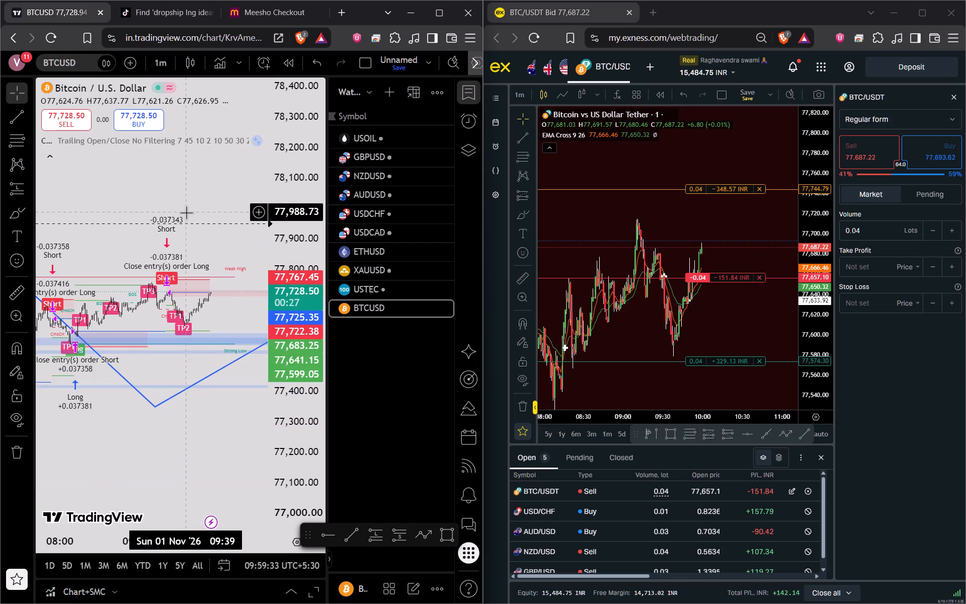
left_click_drag(297, 374, 282, 110)
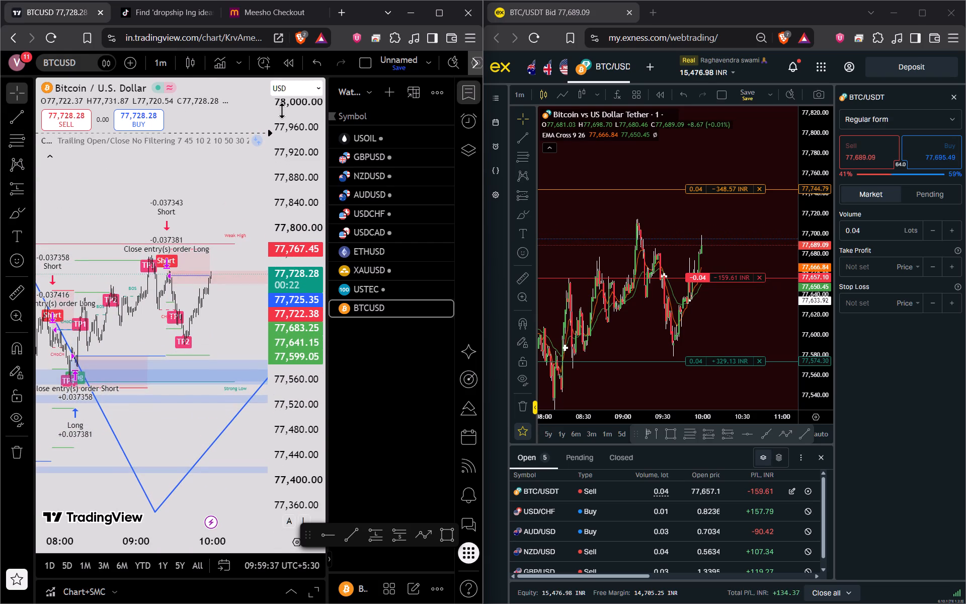
scroll(210, 202, "up", 2)
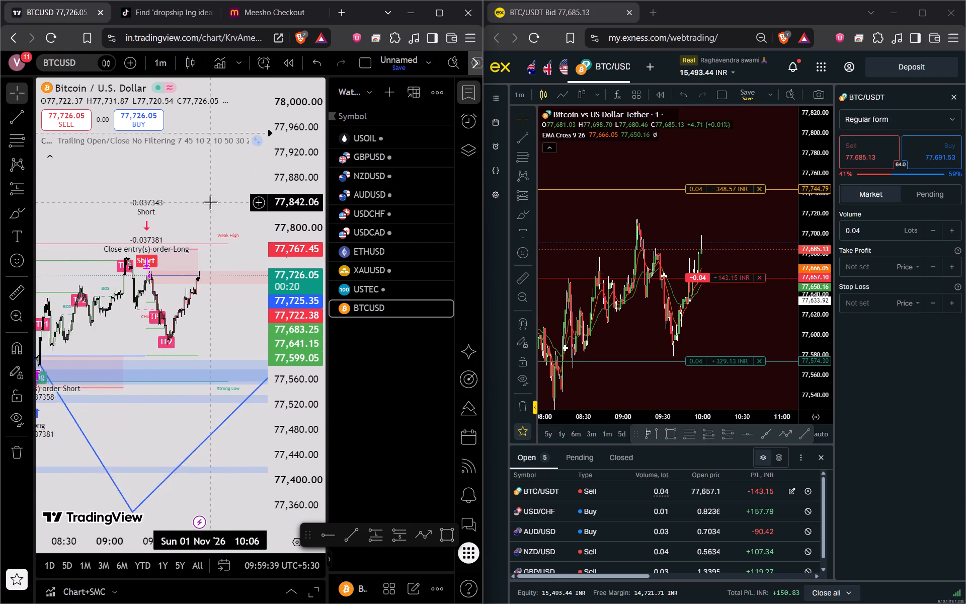
scroll(210, 202, "up", 4)
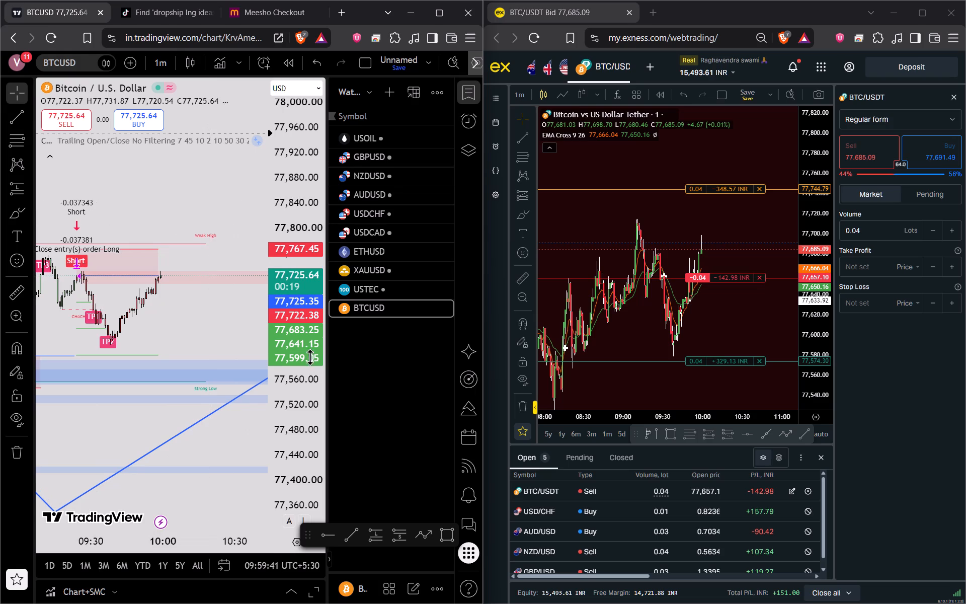
left_click_drag(296, 344, 301, 256)
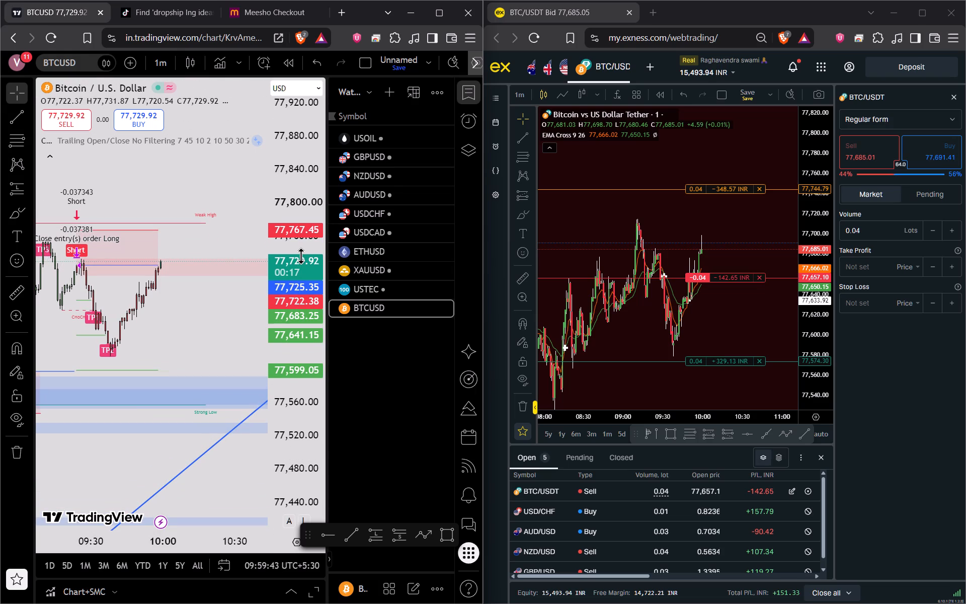
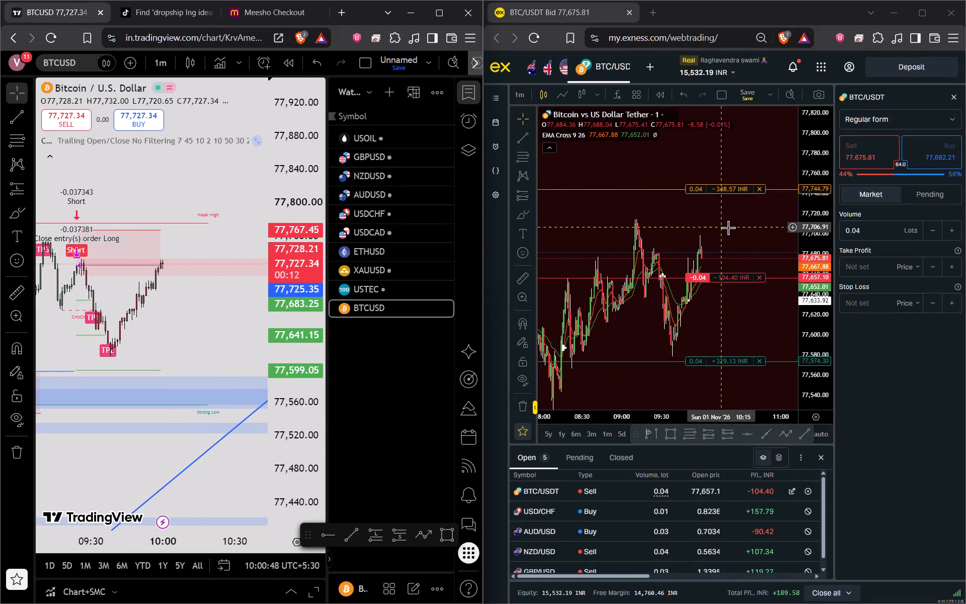
Examine the latest 1-minute BTC/USDT candles on the Exness chart against the sell position's entry, stop-loss and take-profit levels.
left_click_drag(738, 228, 685, 207)
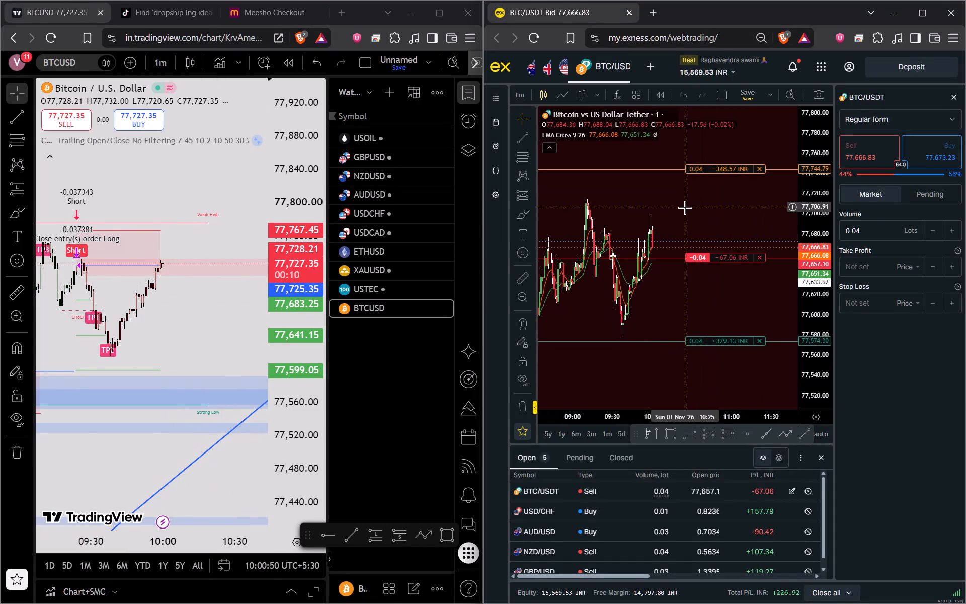
left_click_drag(709, 210, 706, 195)
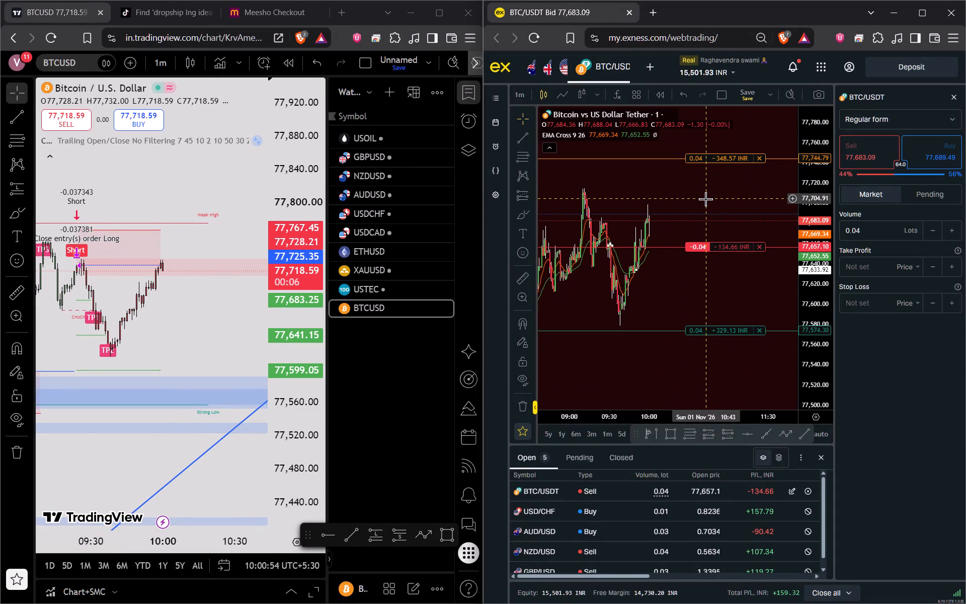
left_click_drag(695, 204, 734, 202)
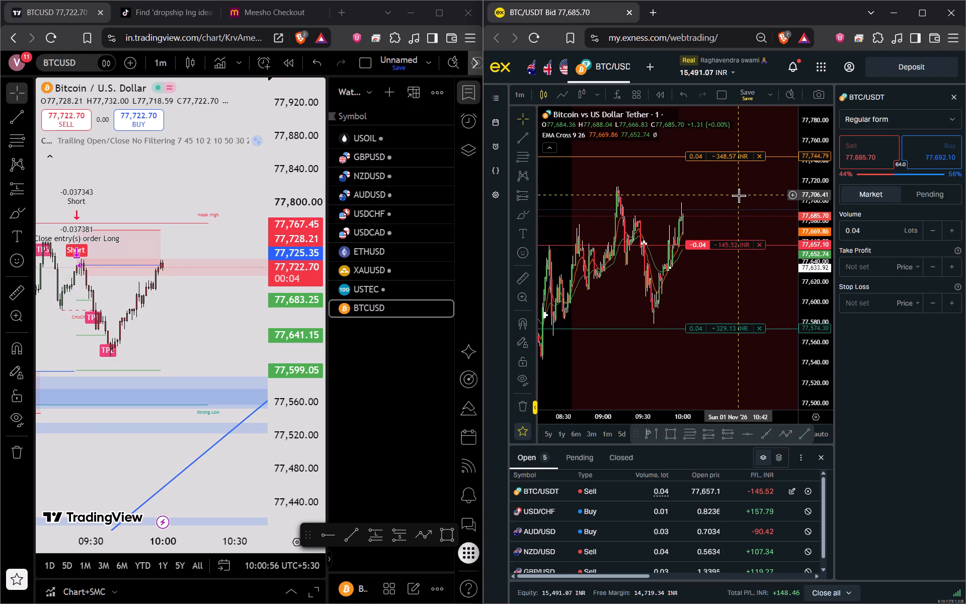
scroll(736, 195, "up", 3)
left_click_drag(704, 195, 721, 194)
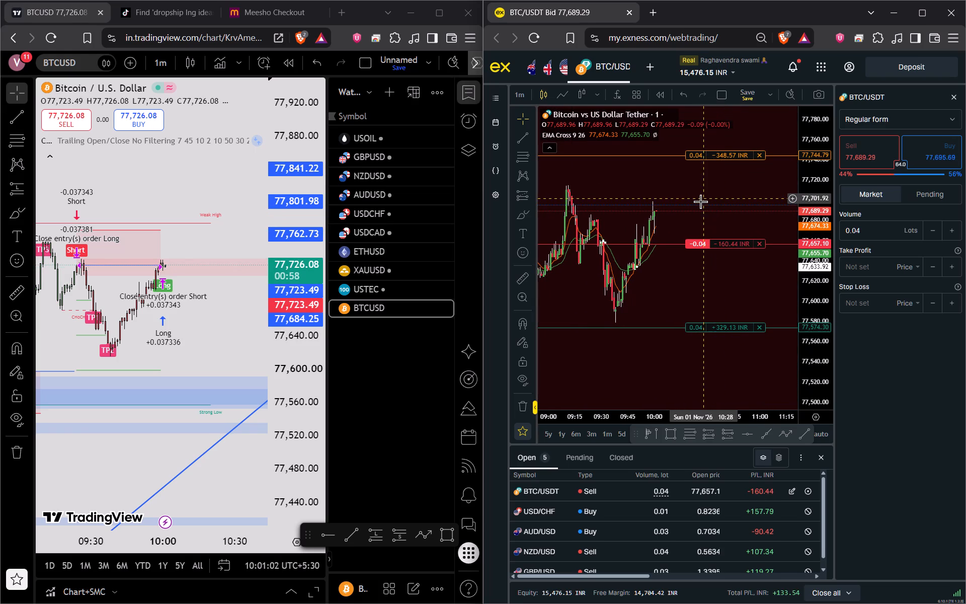
scroll(700, 201, "up", 3)
scroll(695, 203, "down", 1)
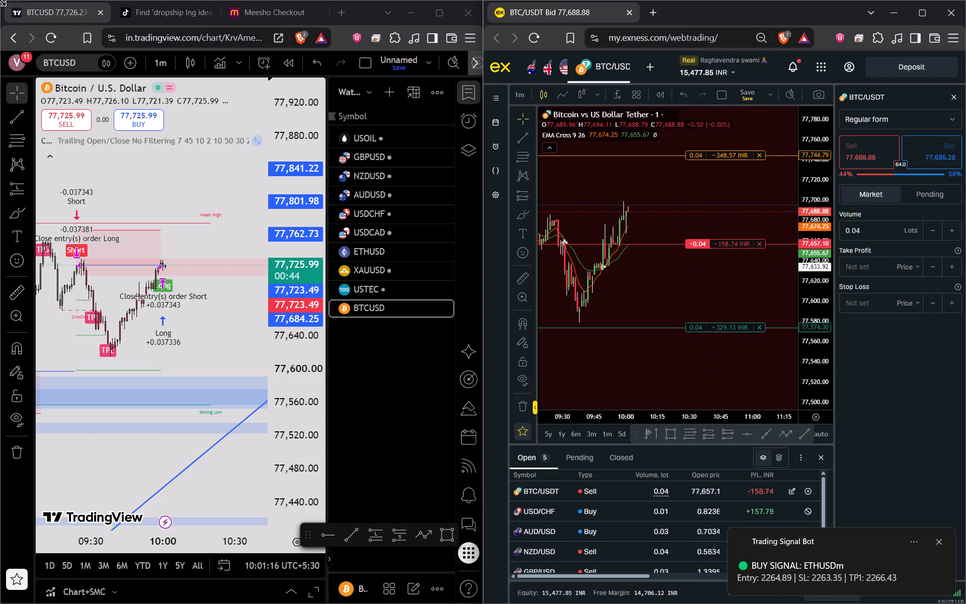
left_click_drag(694, 307, 715, 348)
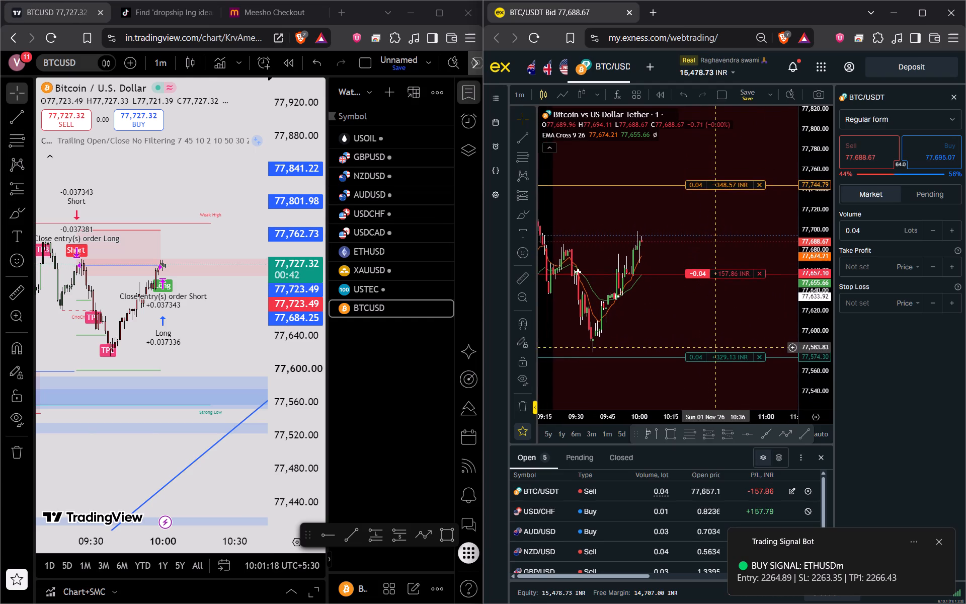
left_click_drag(715, 348, 712, 357)
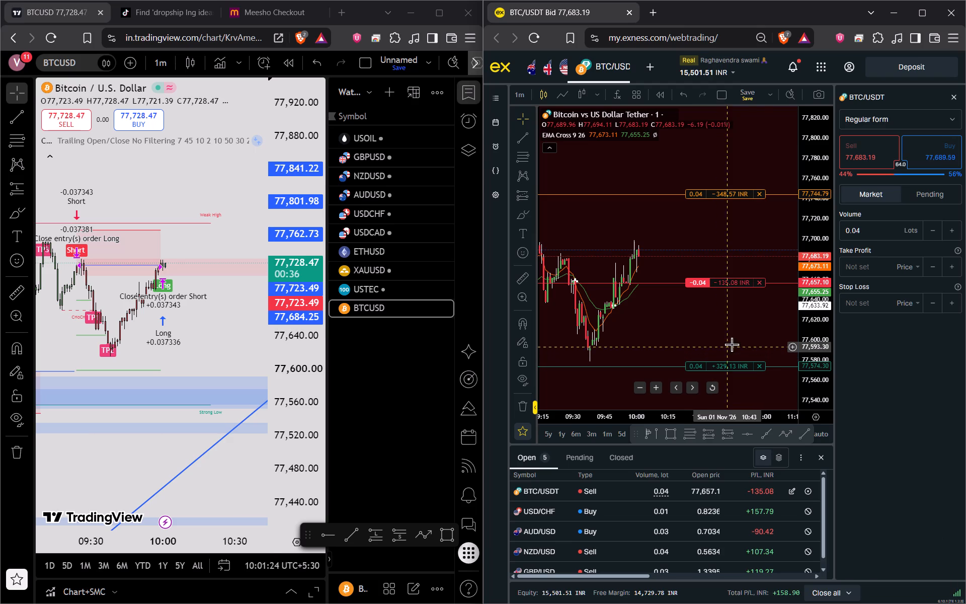
left_click_drag(802, 326, 809, 252)
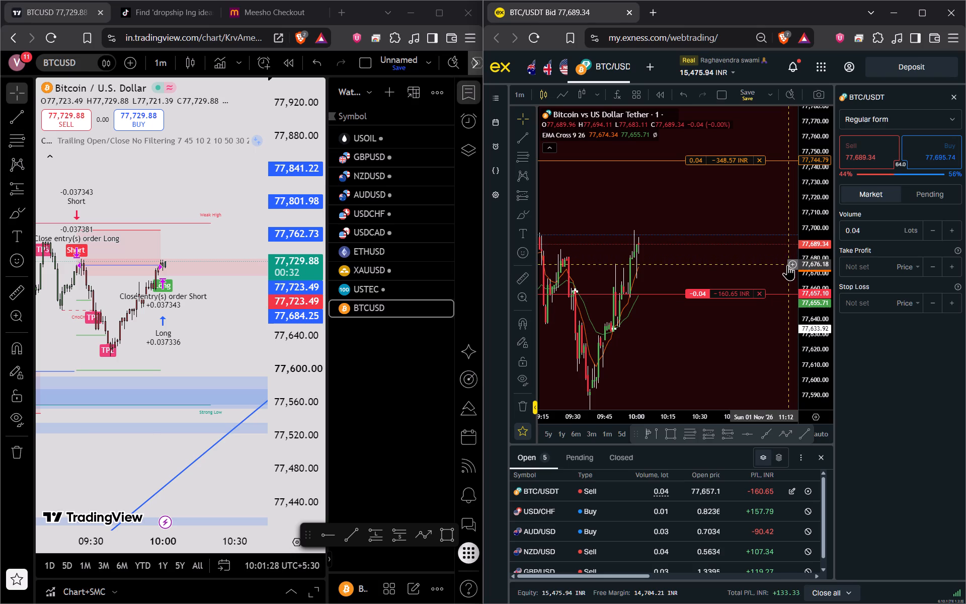
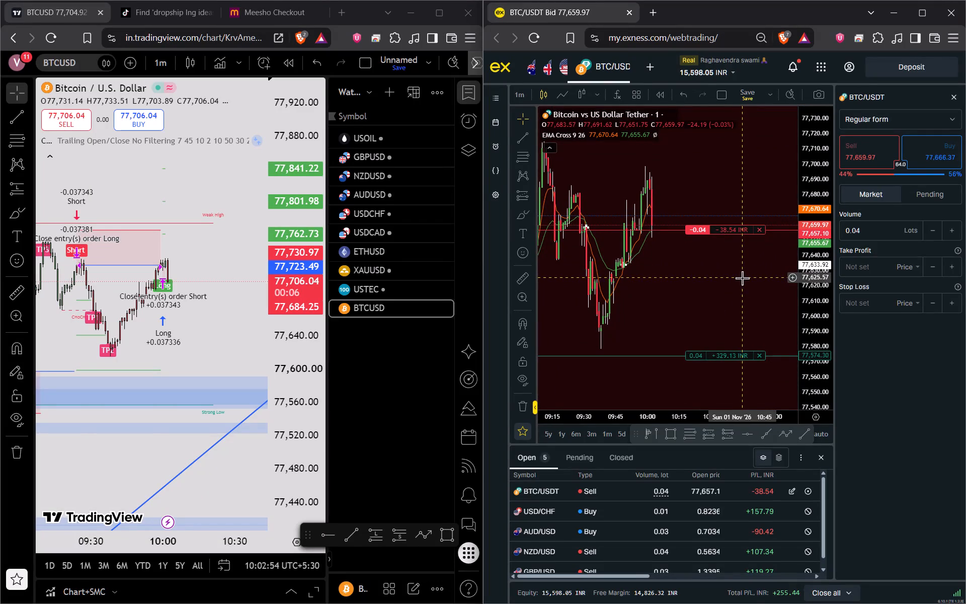
Examine the 1-minute BTC/USDT price action on the Exness chart against the sell position's entry, stop-loss and take-profit lines.
scroll(748, 305, "down", 2)
left_click_drag(759, 293, 748, 301)
left_click_drag(816, 257, 816, 263)
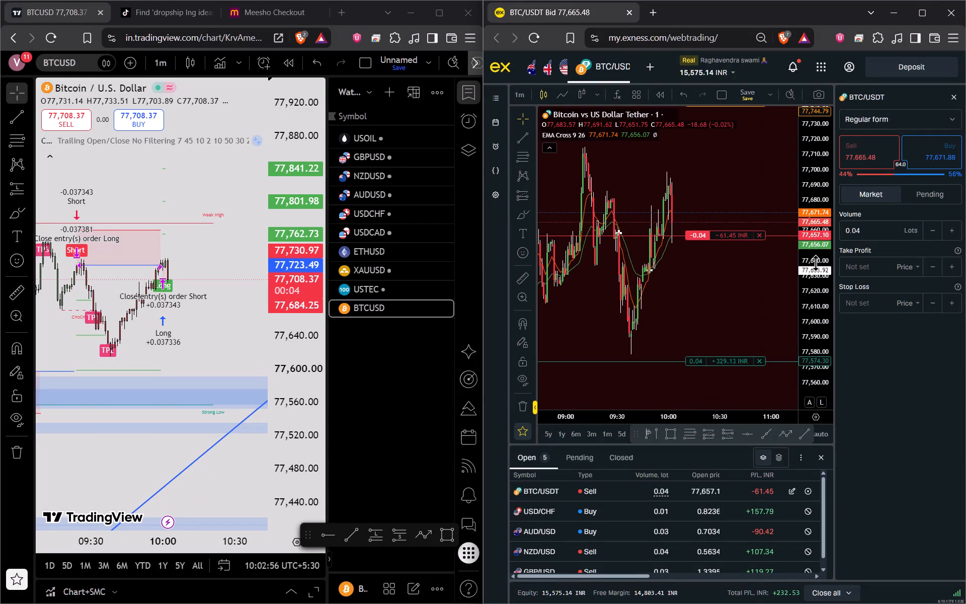
left_click_drag(816, 263, 834, 348)
left_click_drag(786, 286, 757, 305)
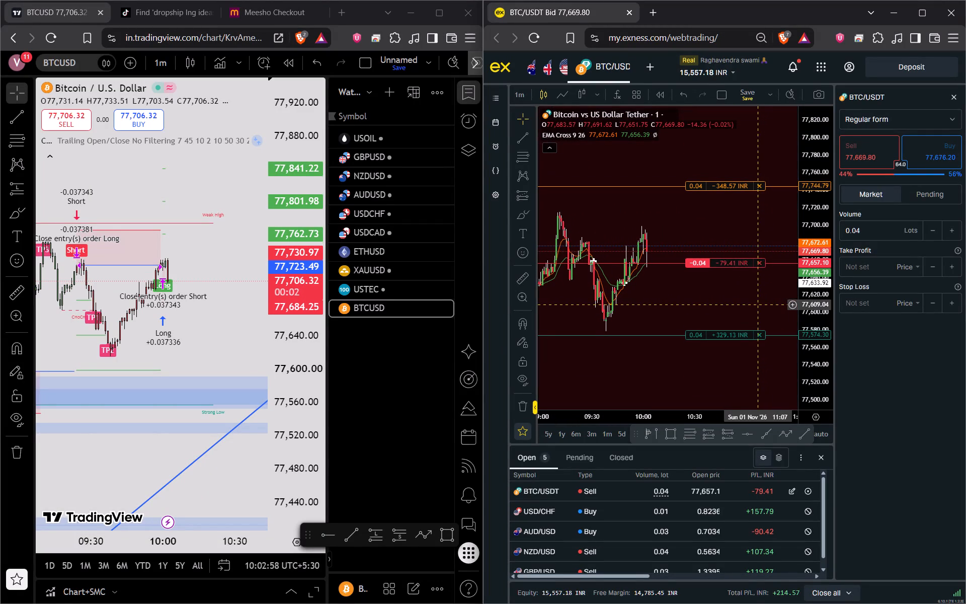
left_click_drag(757, 305, 750, 306)
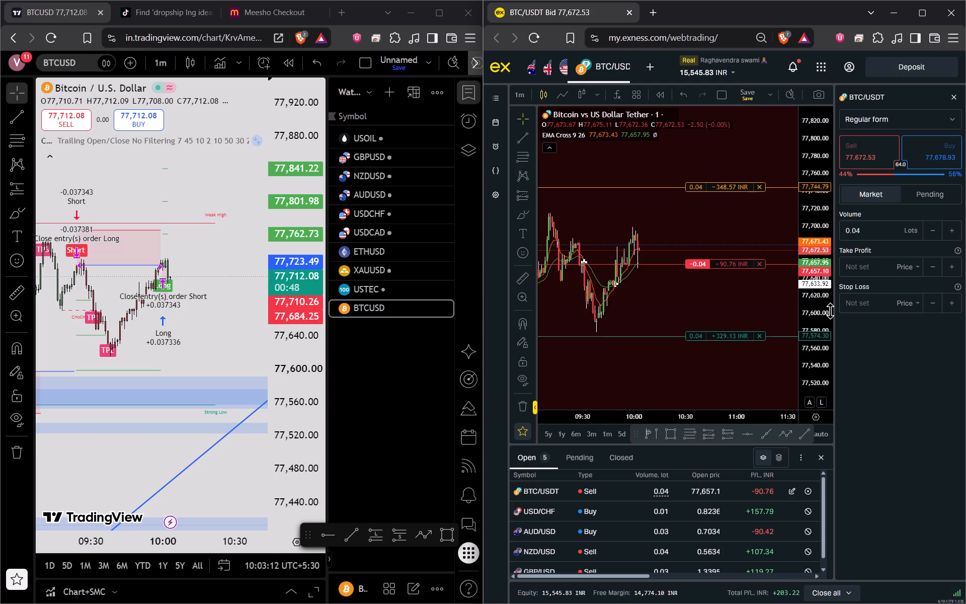
left_click_drag(825, 310, 819, 241)
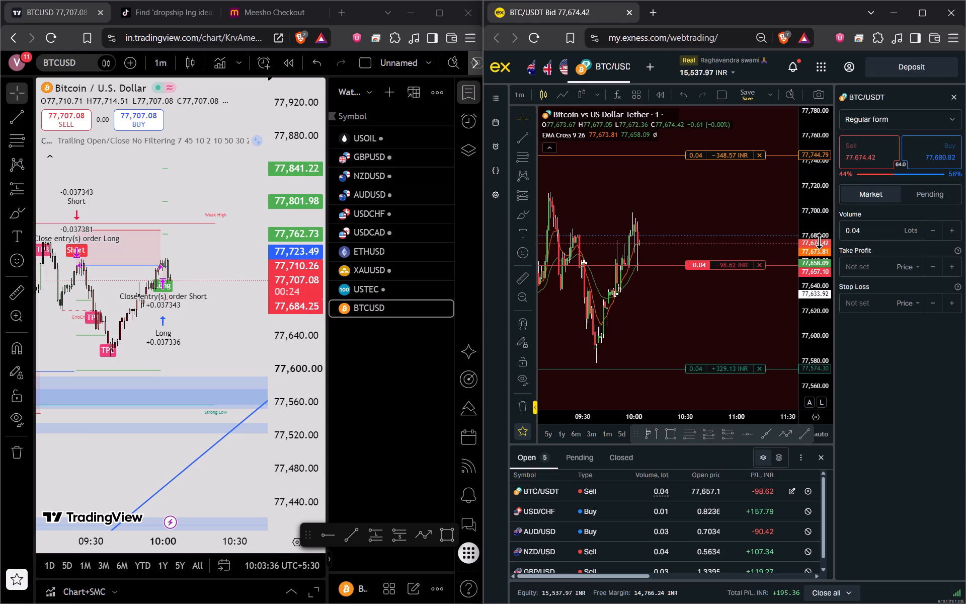
Switch the TradingView BTCUSD chart to the 5-minute interval and examine recent candles against the blue projection and demand zones.
left_click(170, 57)
left_click(168, 422)
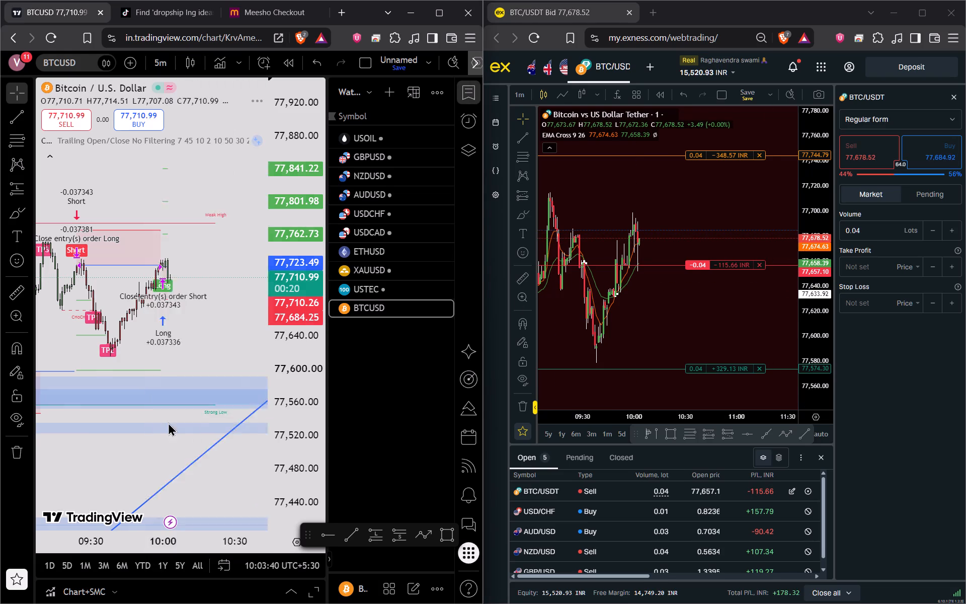
left_click(194, 501)
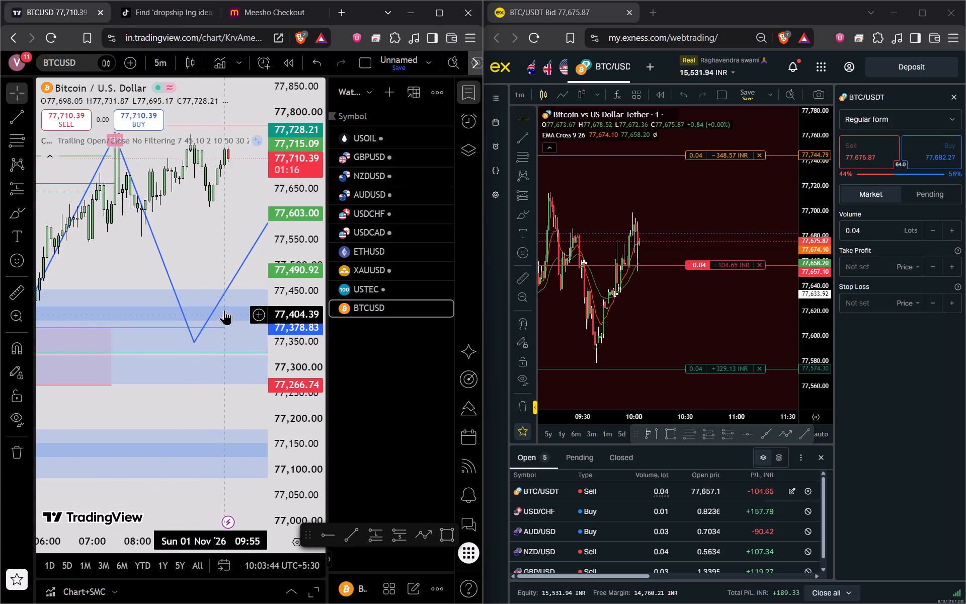
left_click_drag(205, 239, 174, 280)
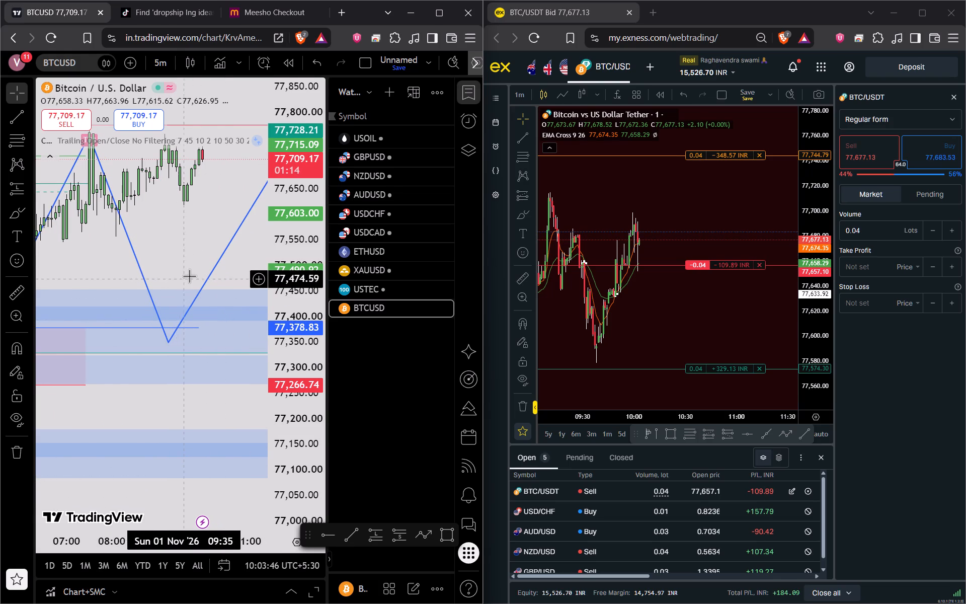
scroll(190, 275, "down", 6)
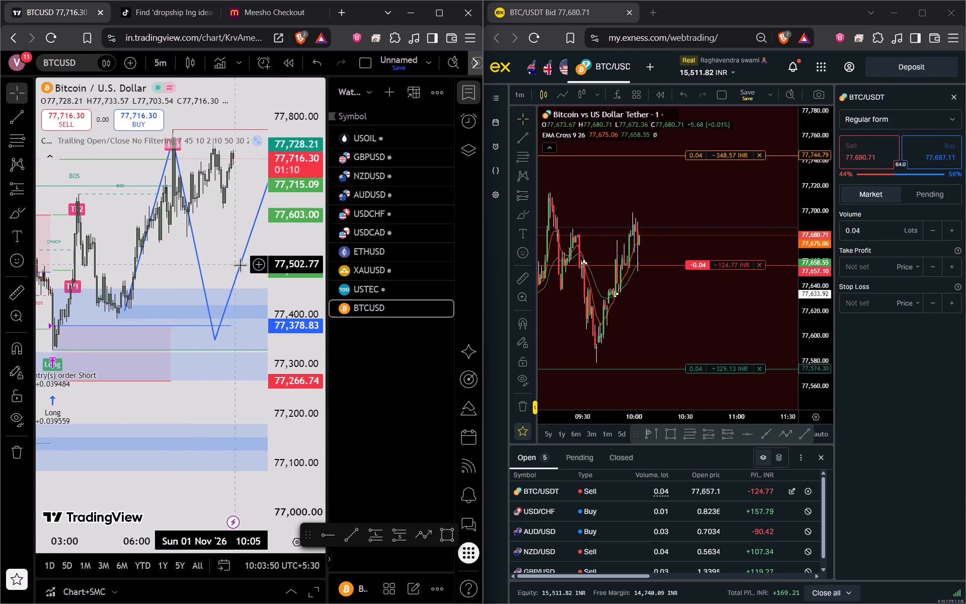
scroll(283, 306, "down", 2)
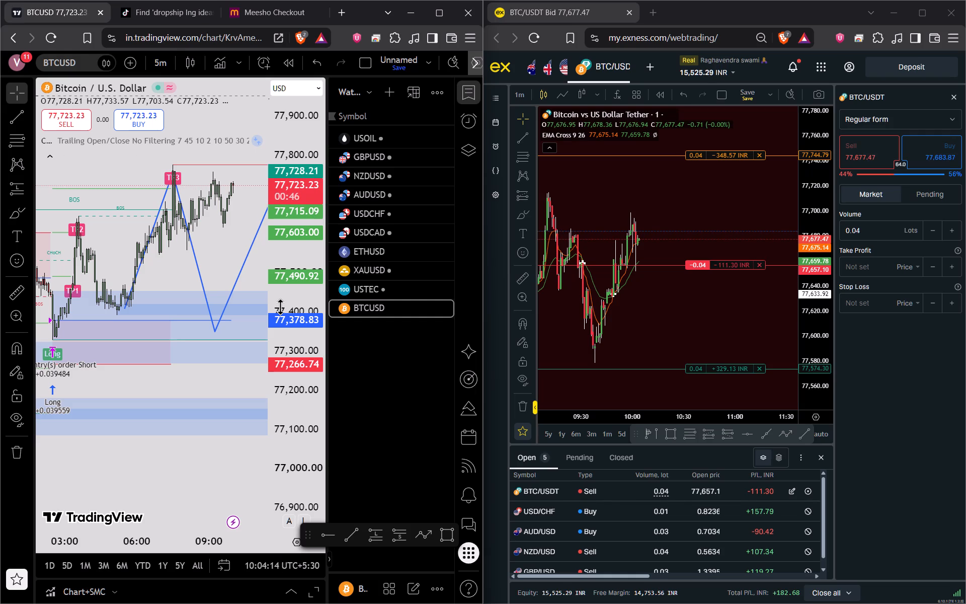
left_click_drag(212, 244, 208, 247)
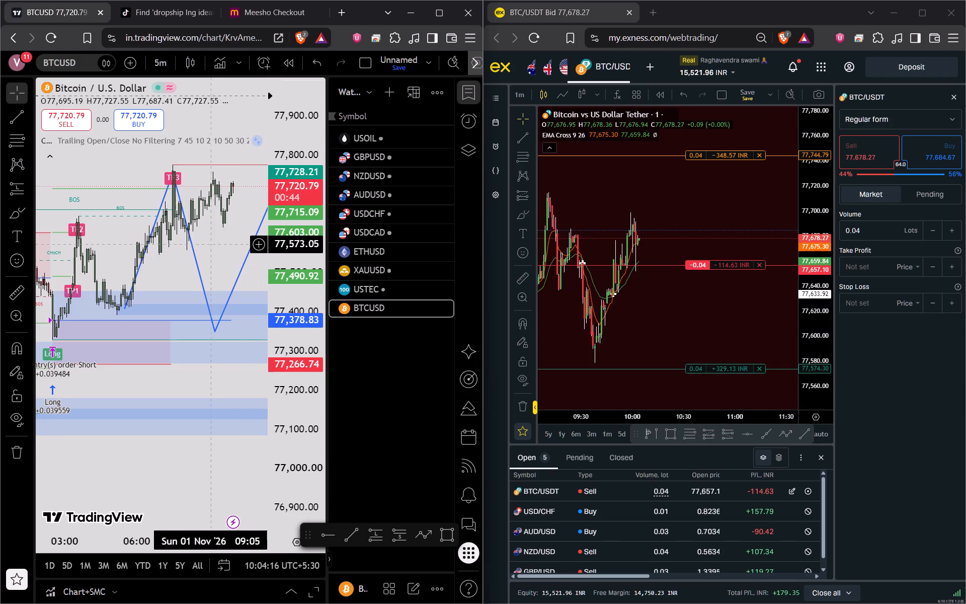
left_click_drag(208, 247, 168, 279)
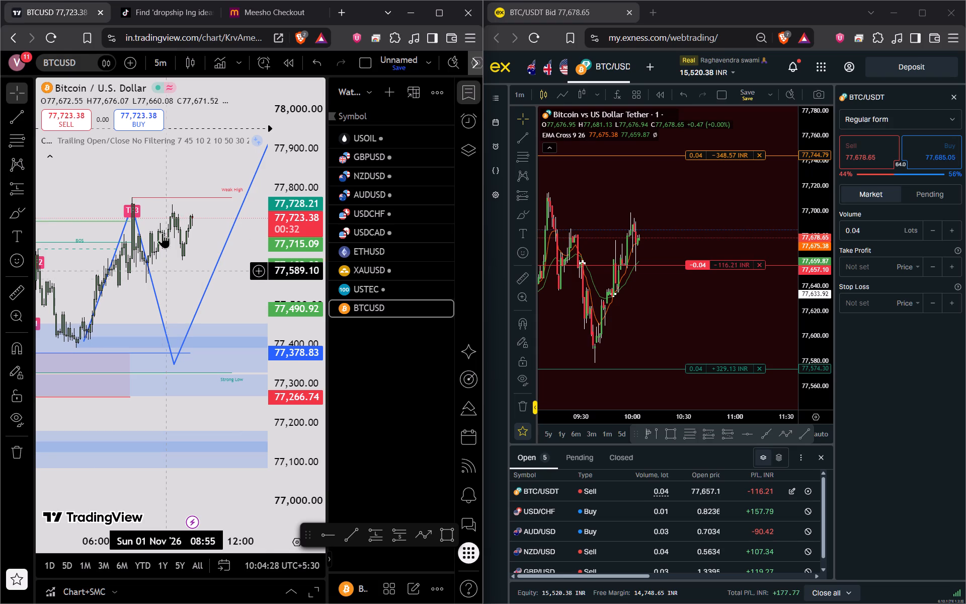
Switch the TradingView BTCUSD chart to the 15-minute interval and examine the wider price structure around the blue projection and support zones.
left_click(158, 64)
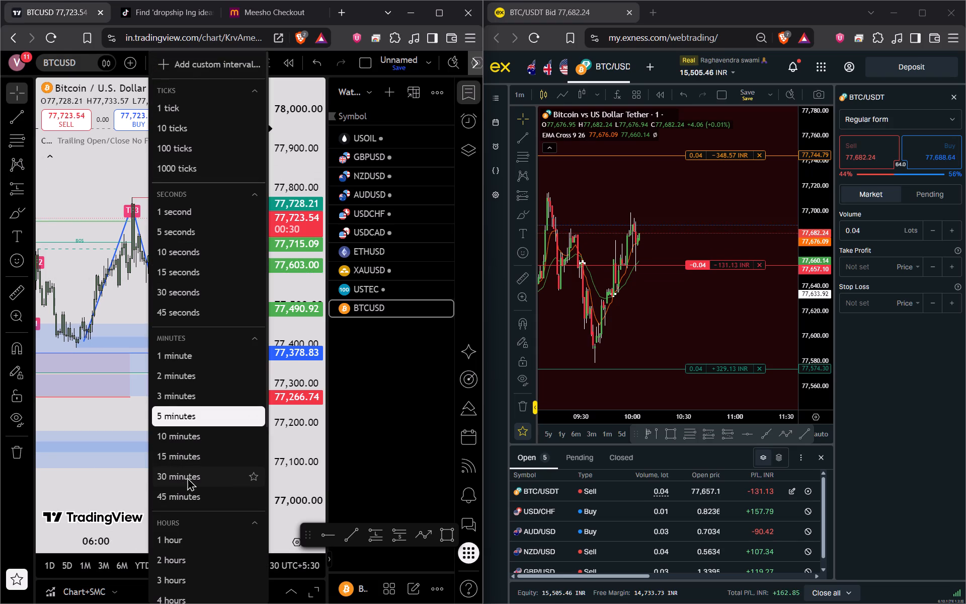
left_click(197, 456)
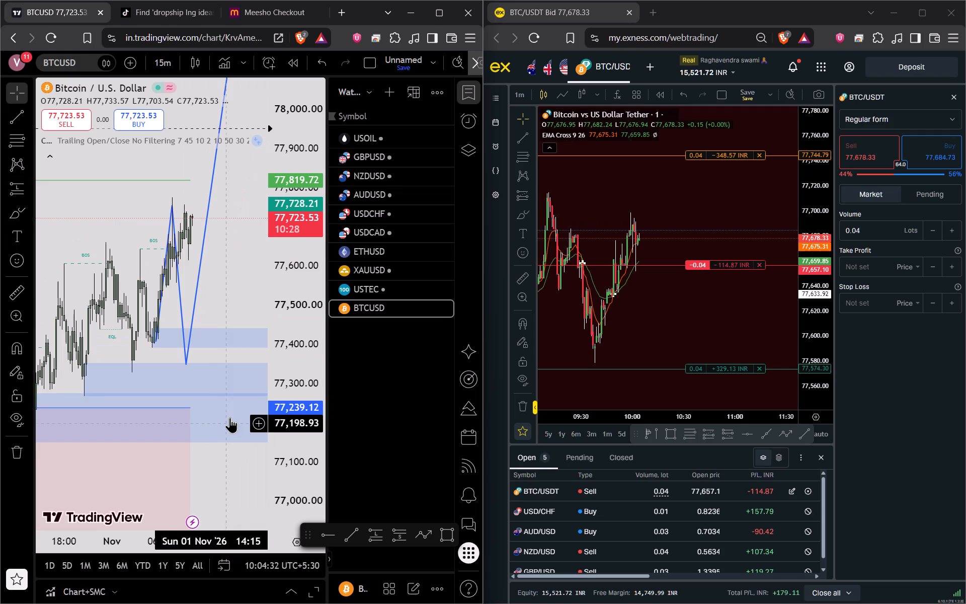
scroll(294, 292, "down", 4)
scroll(218, 282, "up", 3)
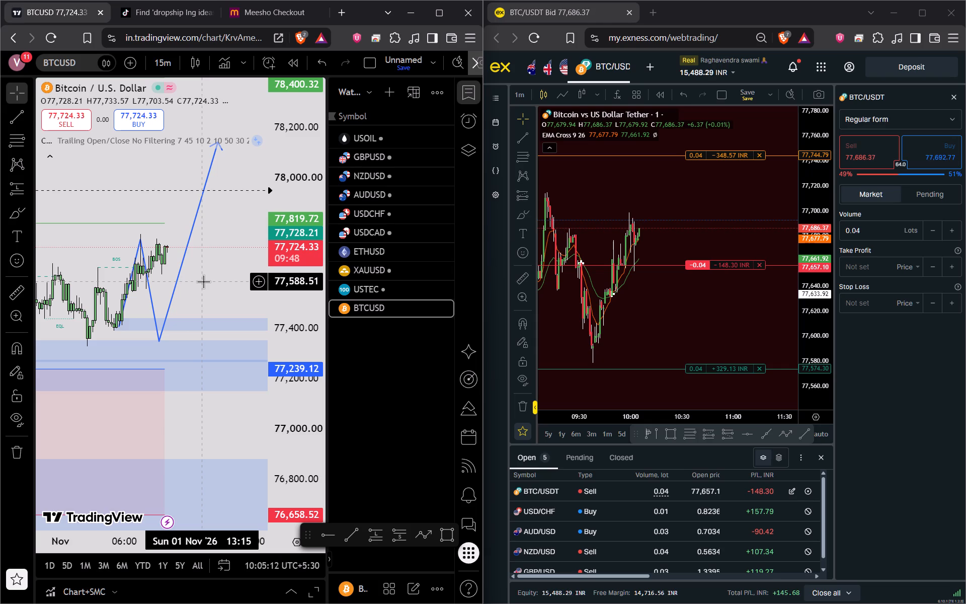
scroll(203, 281, "down", 11)
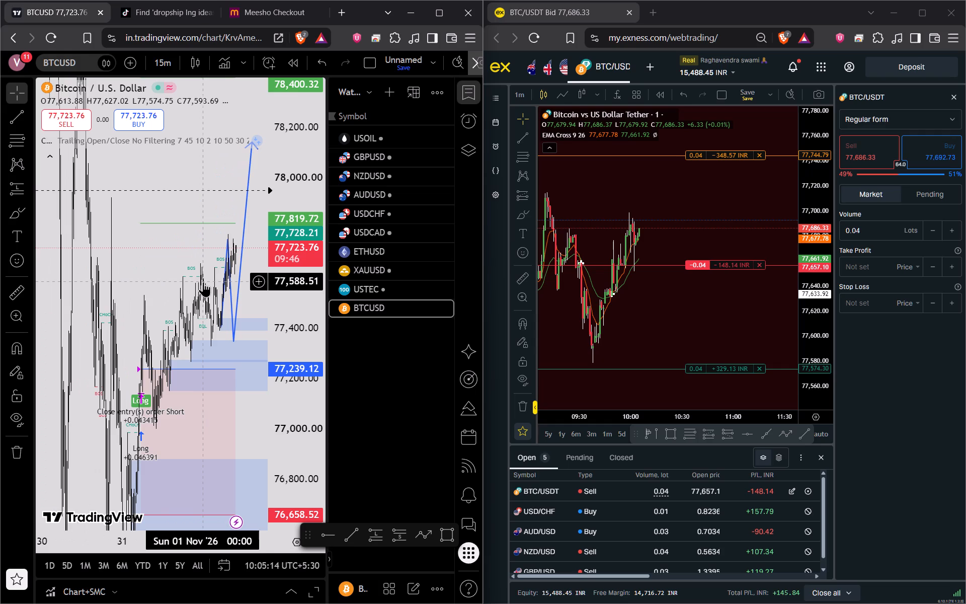
scroll(203, 281, "up", 9)
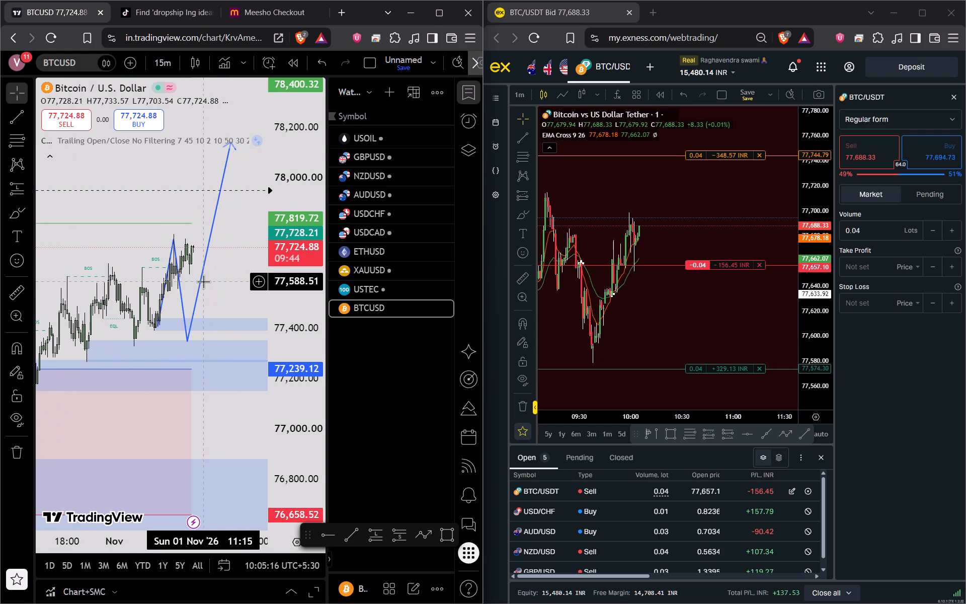
scroll(203, 281, "up", 1)
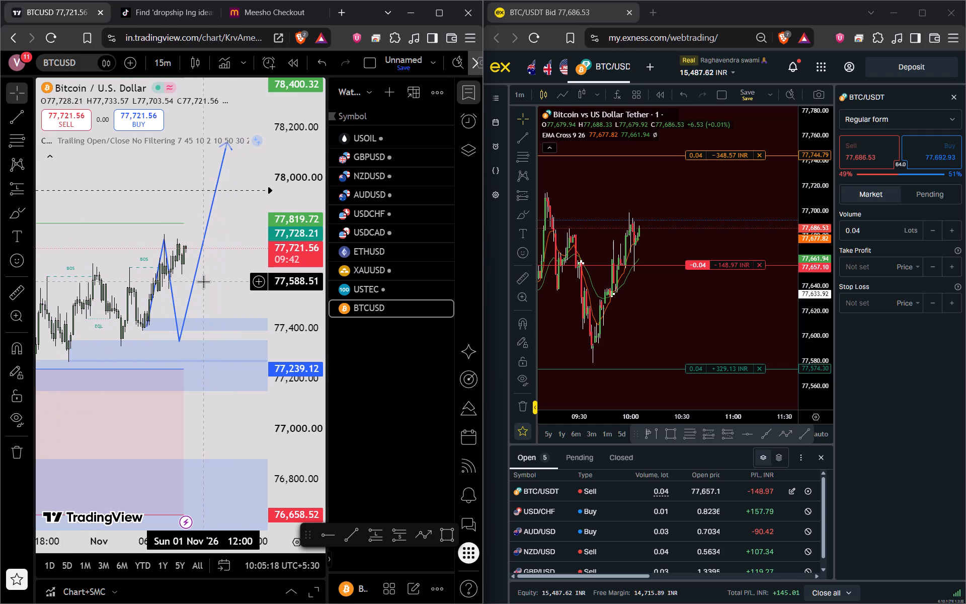
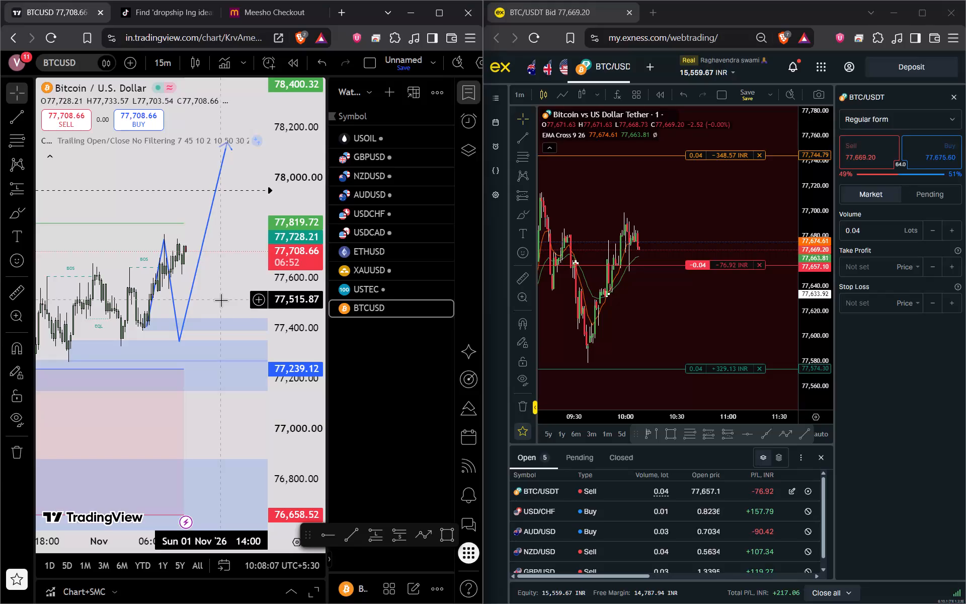
Toggle the visibility of the Trailing Open/Close No Filtering indicator on the 15-minute TradingView BTCUSD chart, with the recent candles enlarged.
left_click_drag(220, 293, 253, 328)
left_click_drag(309, 384, 321, 125)
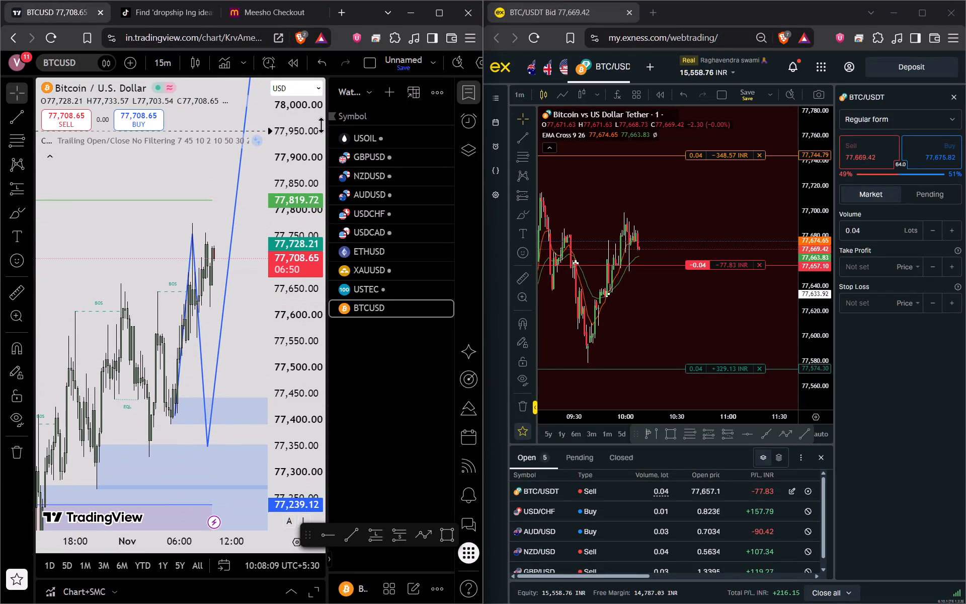
left_click_drag(321, 125, 319, 125)
scroll(194, 236, "up", 5)
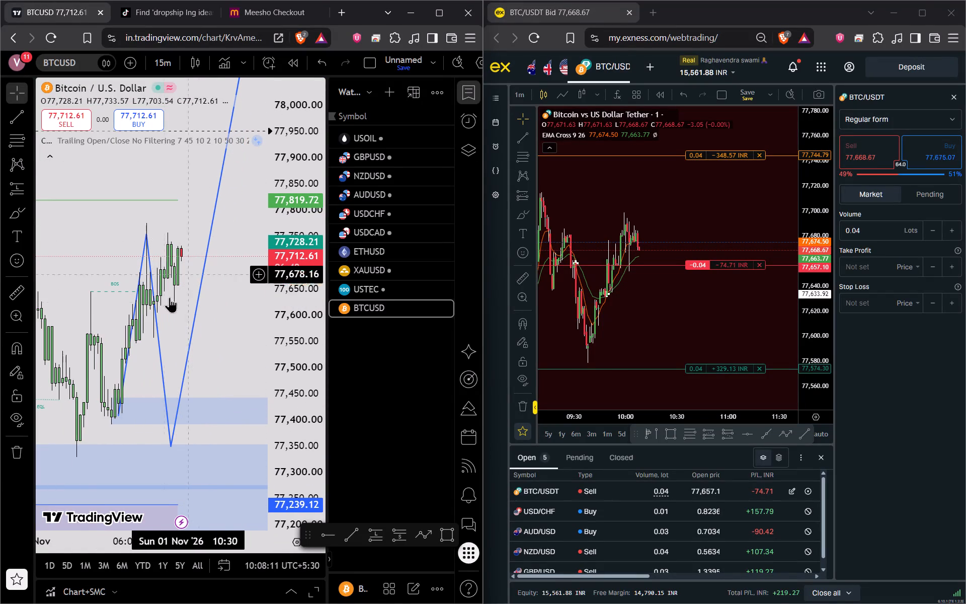
left_click(181, 141)
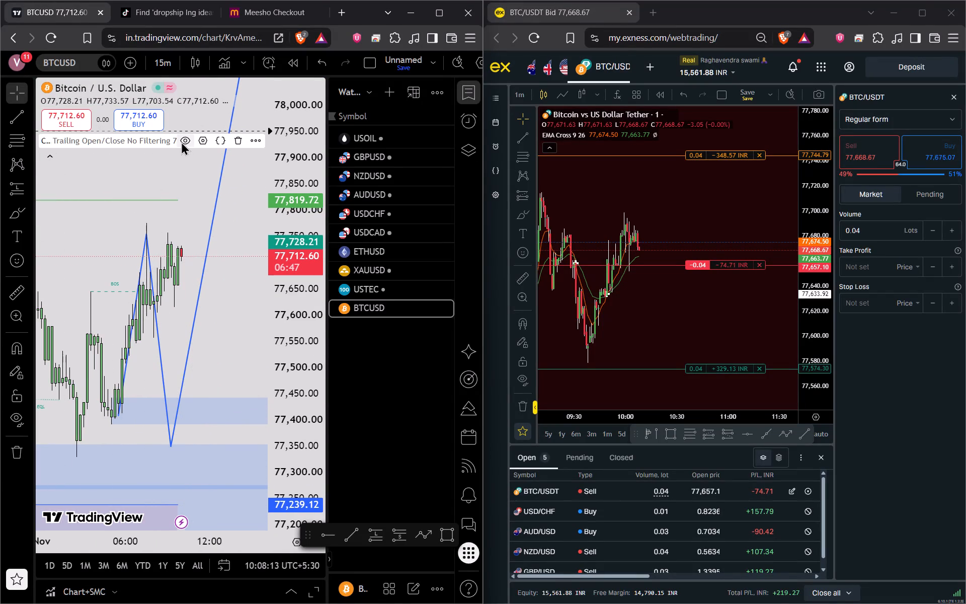
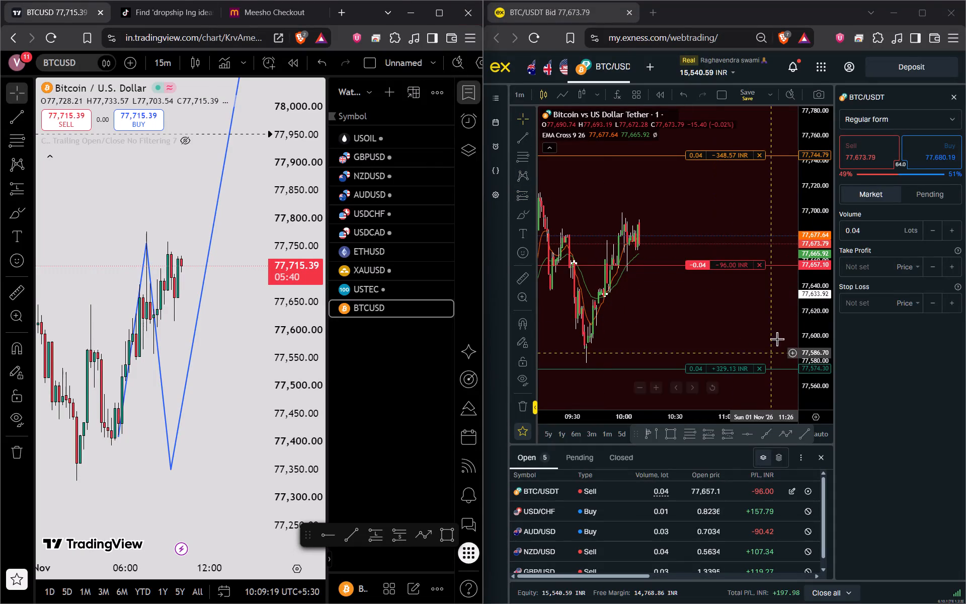
Move the take profit of the open 0.04-lot BTC/USDT sell position down to 77,445.16 and apply the modification.
left_click_drag(757, 307, 746, 147)
left_click_drag(717, 230, 692, 390)
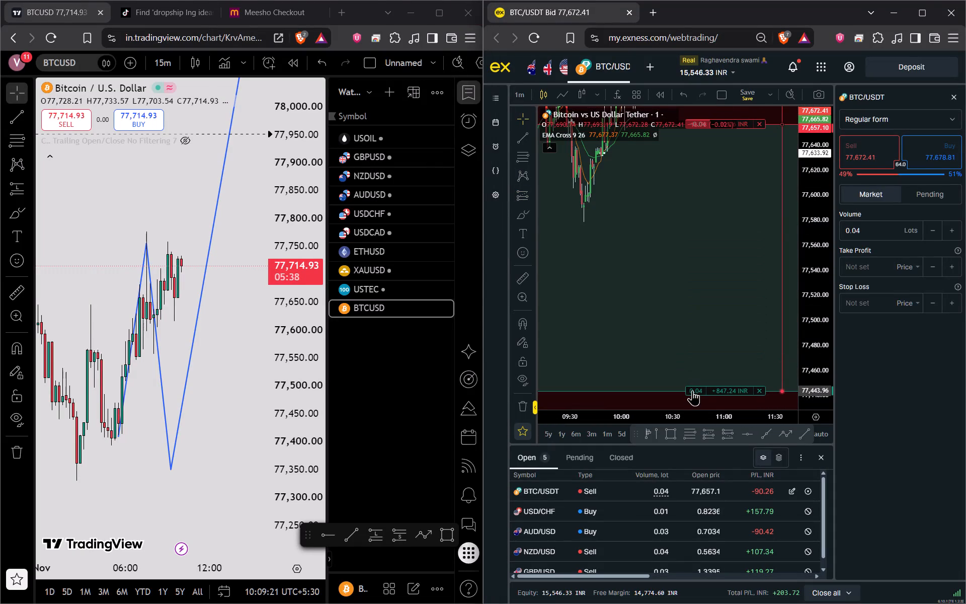
left_click_drag(692, 390, 692, 390)
left_click(852, 398)
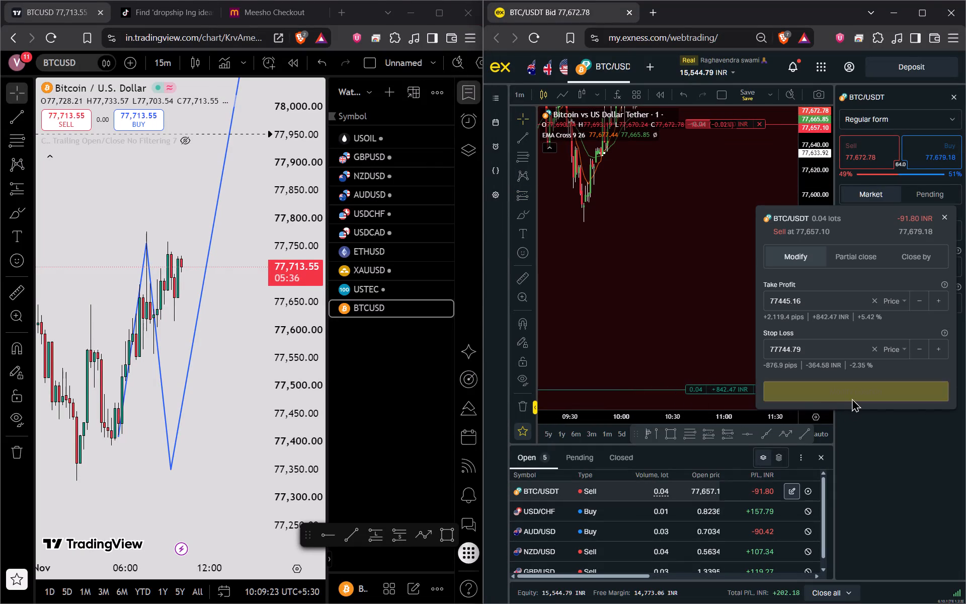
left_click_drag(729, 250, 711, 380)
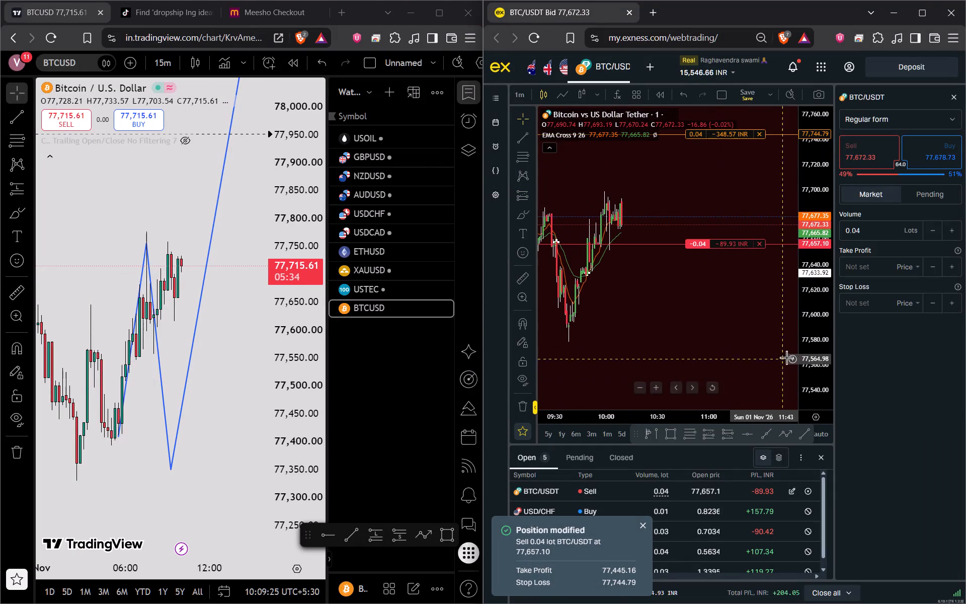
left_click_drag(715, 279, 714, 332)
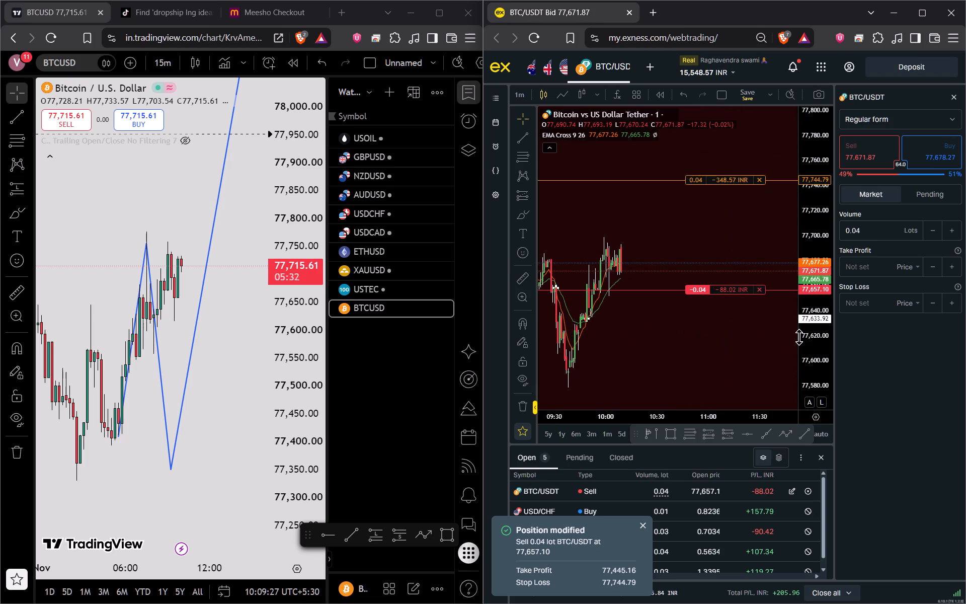
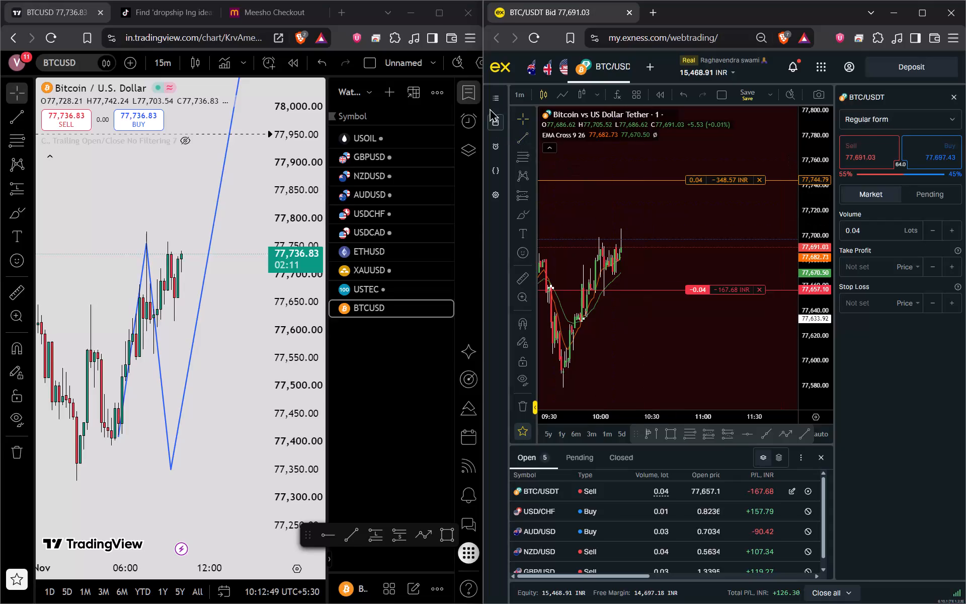
Hide the watchlist beside the TradingView BTCUSD chart to give the 15-minute price history more room.
left_click(463, 90)
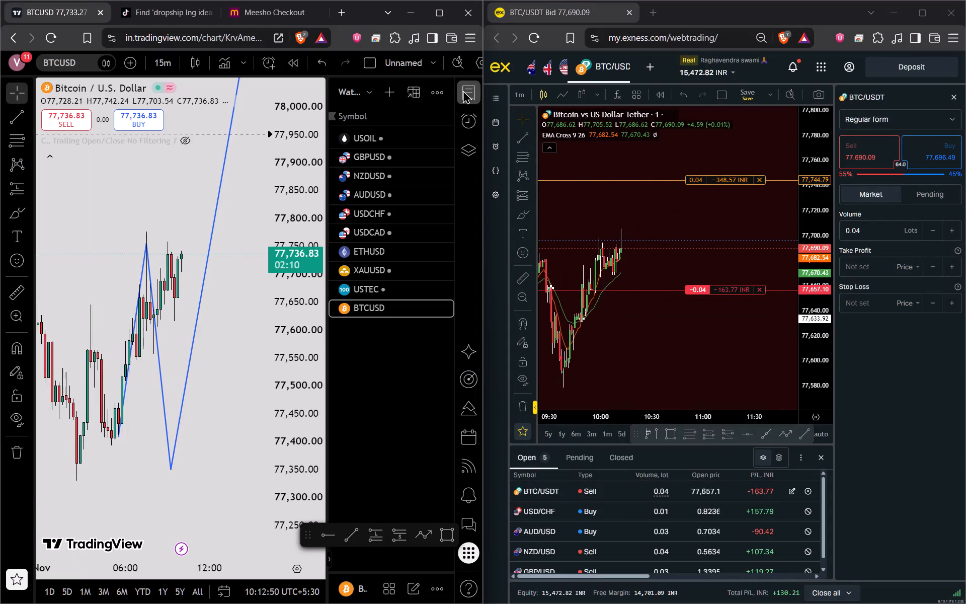
scroll(423, 422, "down", 6)
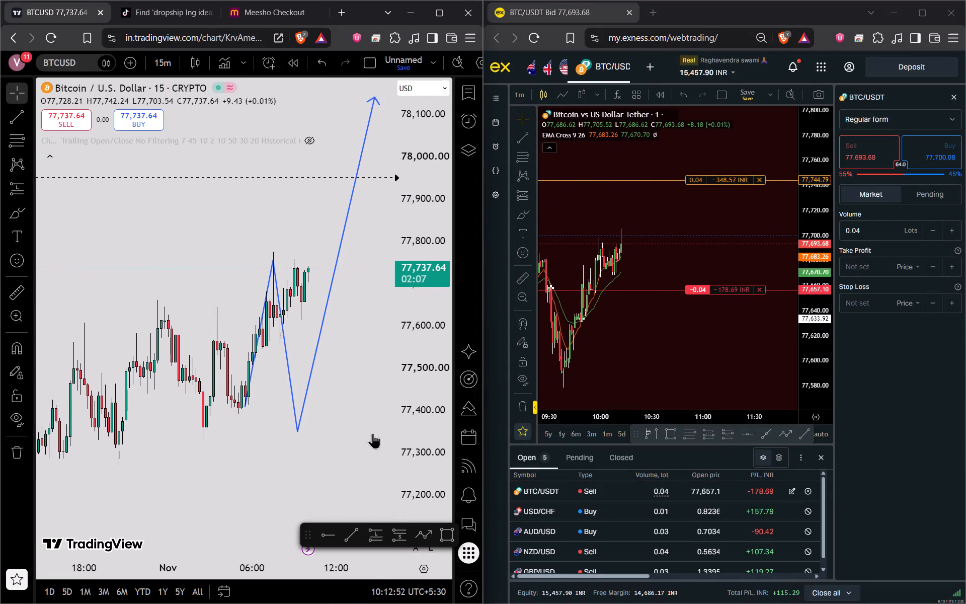
scroll(298, 465, "down", 6)
scroll(298, 465, "up", 5)
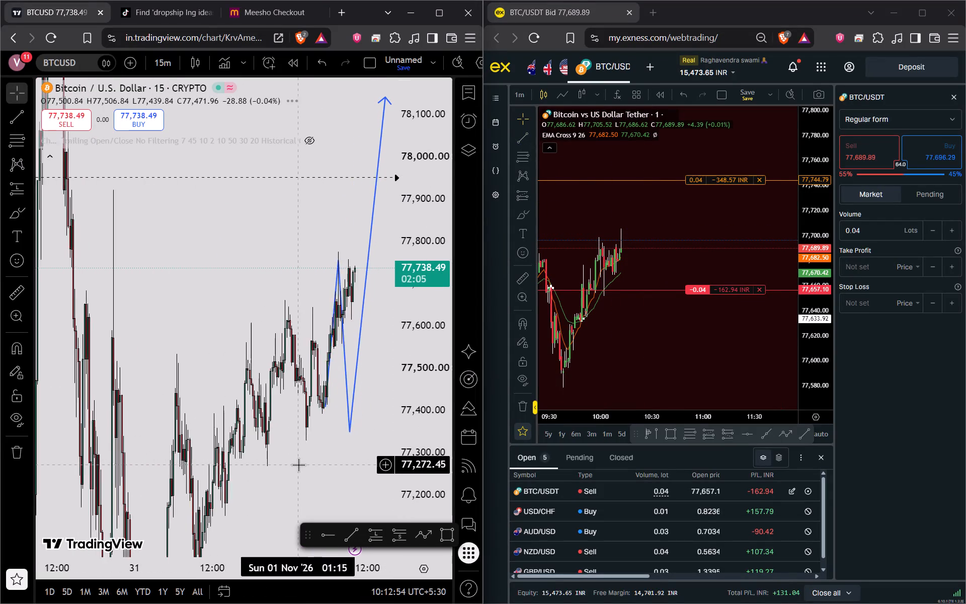
scroll(298, 465, "up", 1)
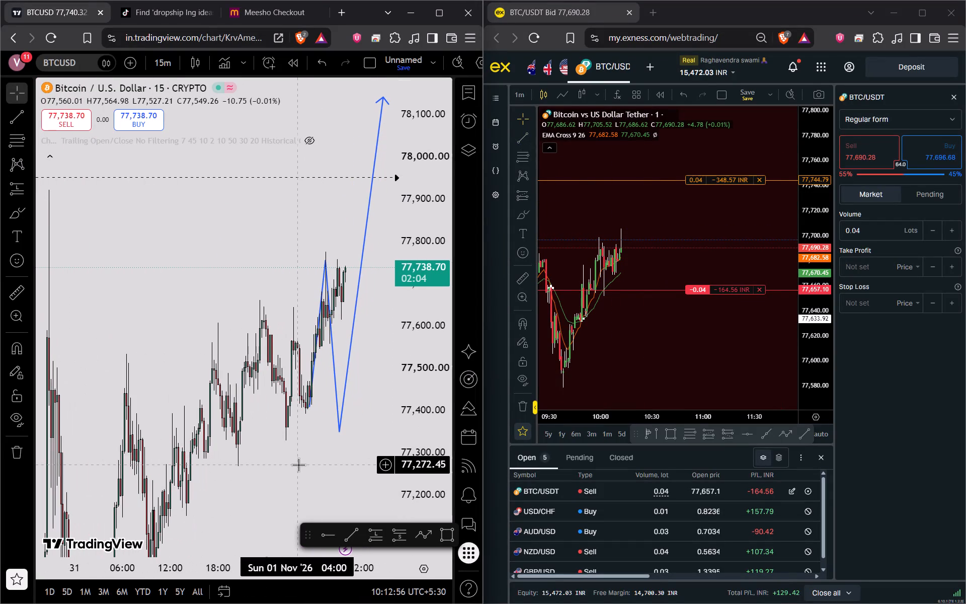
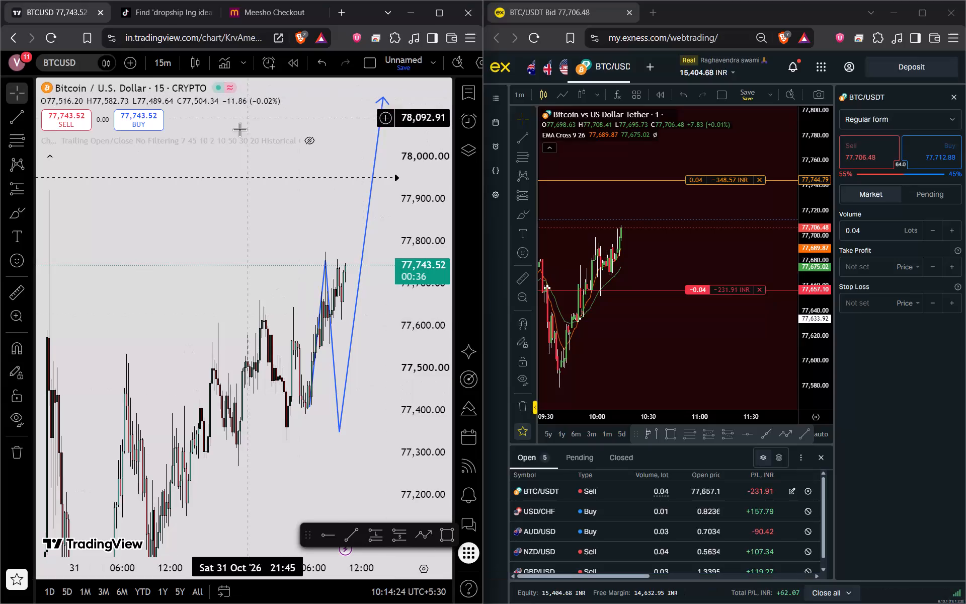
Show the hidden Chart+SMC strategy on the BTCUSD chart and minimise its report to inspect recent candles with the overlay.
left_click(304, 140)
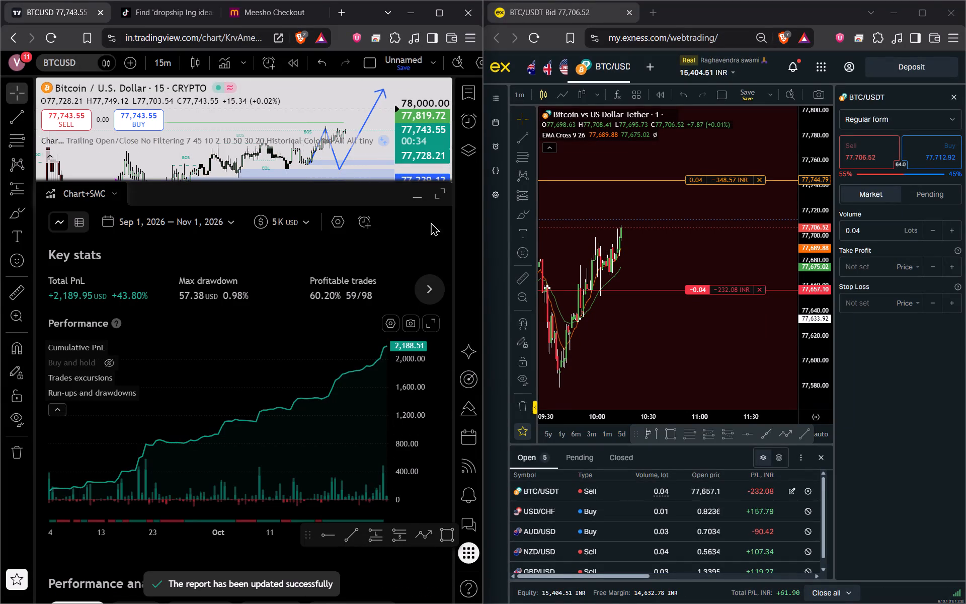
left_click(420, 195)
scroll(309, 280, "up", 4)
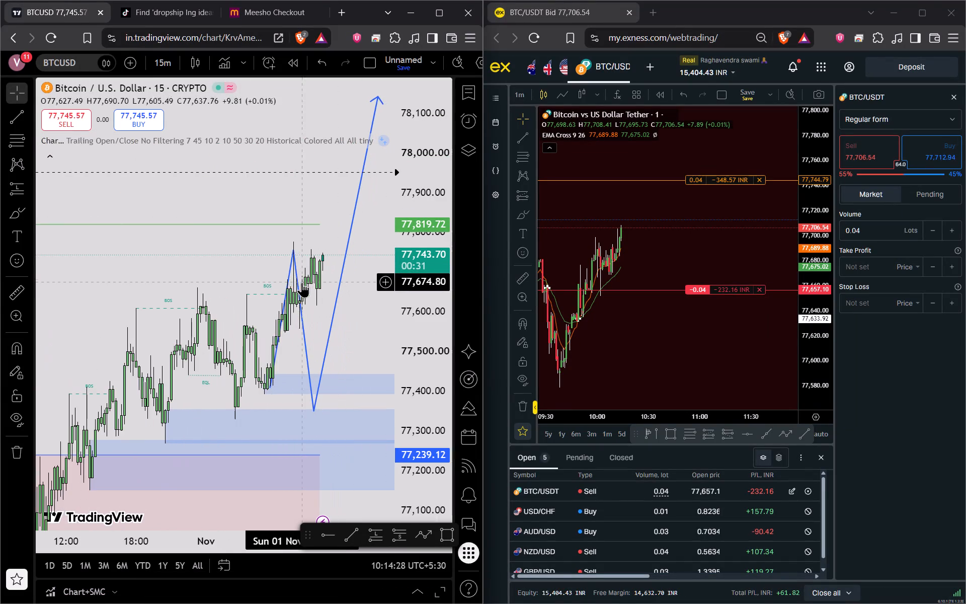
left_click_drag(226, 265, 211, 288)
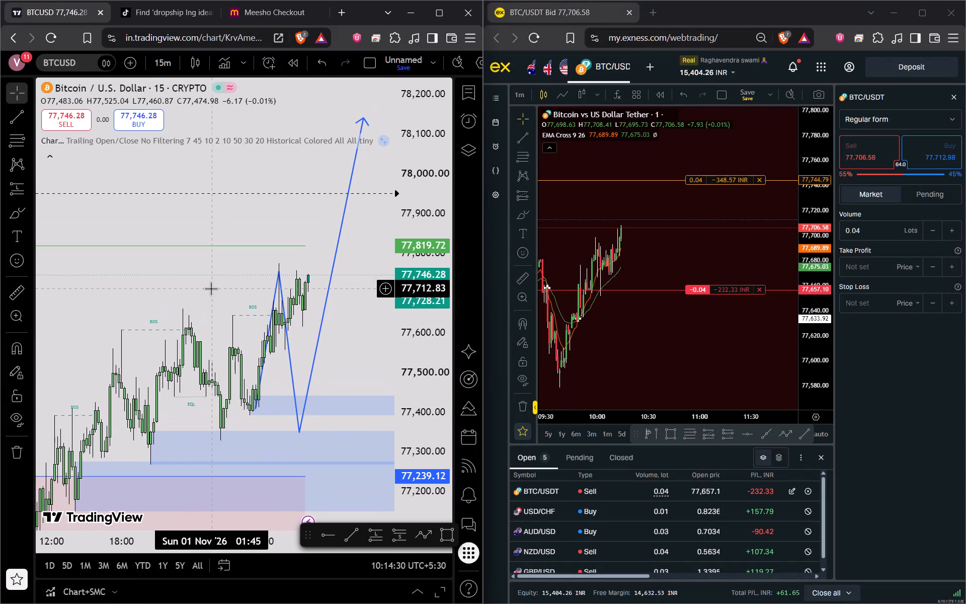
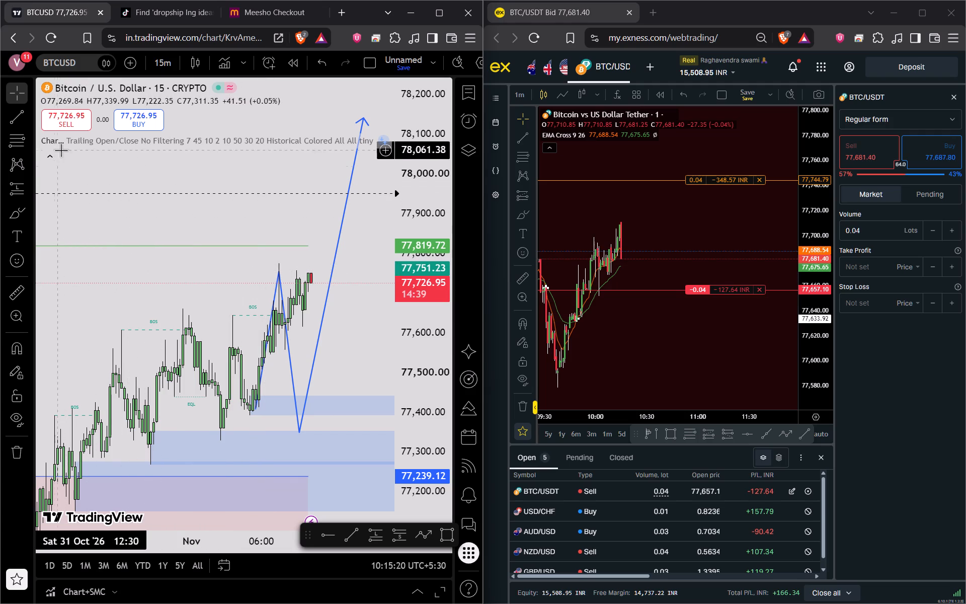
Switch the BTCUSD chart to the 1-minute timeframe to view the recent candles with the Chart+SMC overlay.
left_click(160, 67)
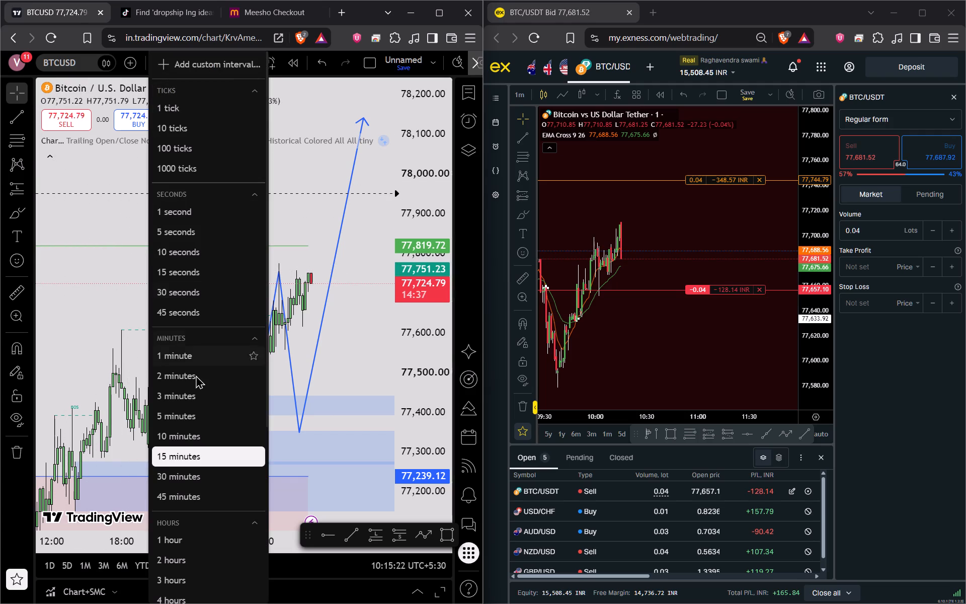
left_click(197, 357)
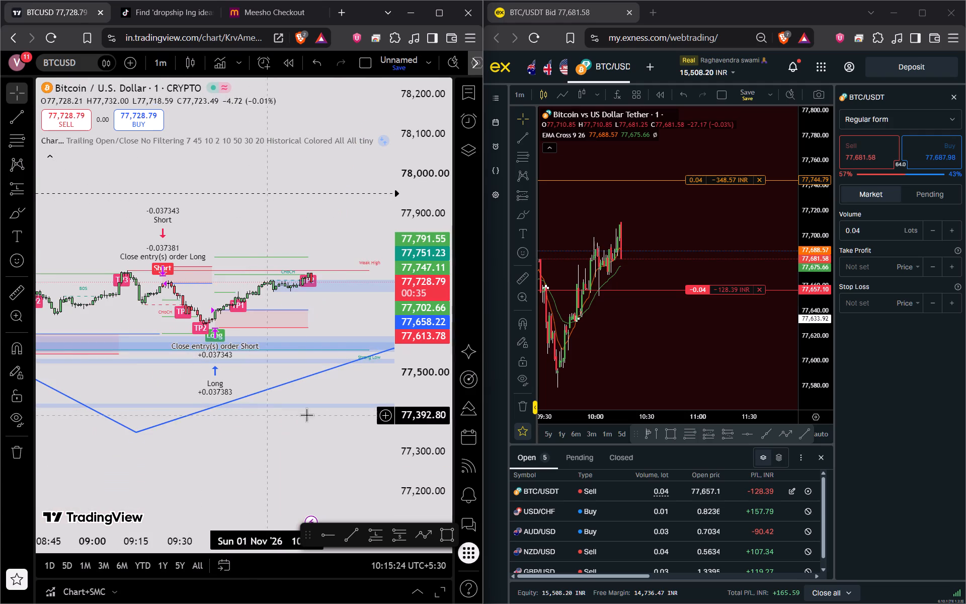
scroll(342, 430, "down", 4)
scroll(433, 418, "up", 8)
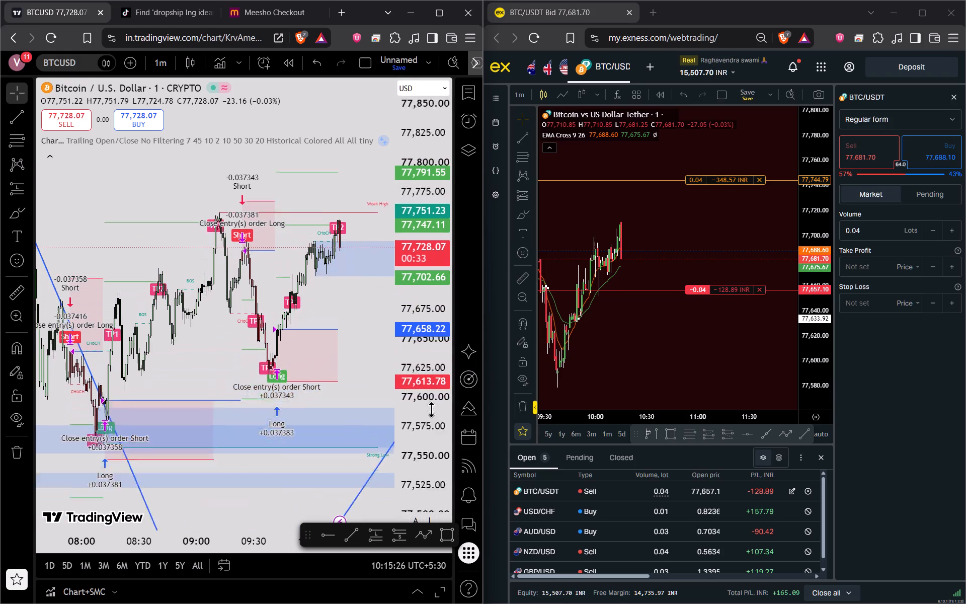
scroll(431, 409, "up", 1)
scroll(357, 346, "up", 5)
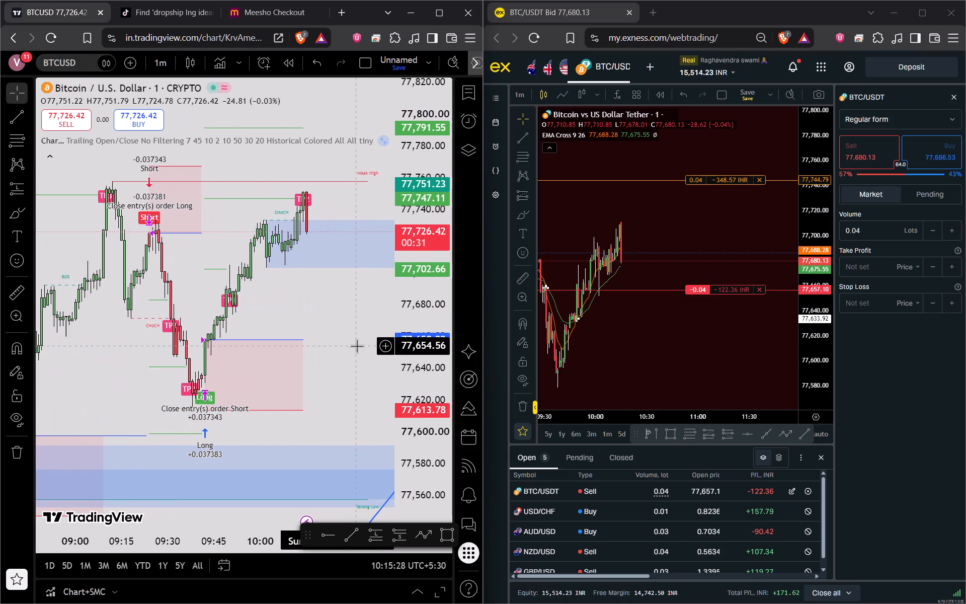
scroll(357, 346, "up", 1)
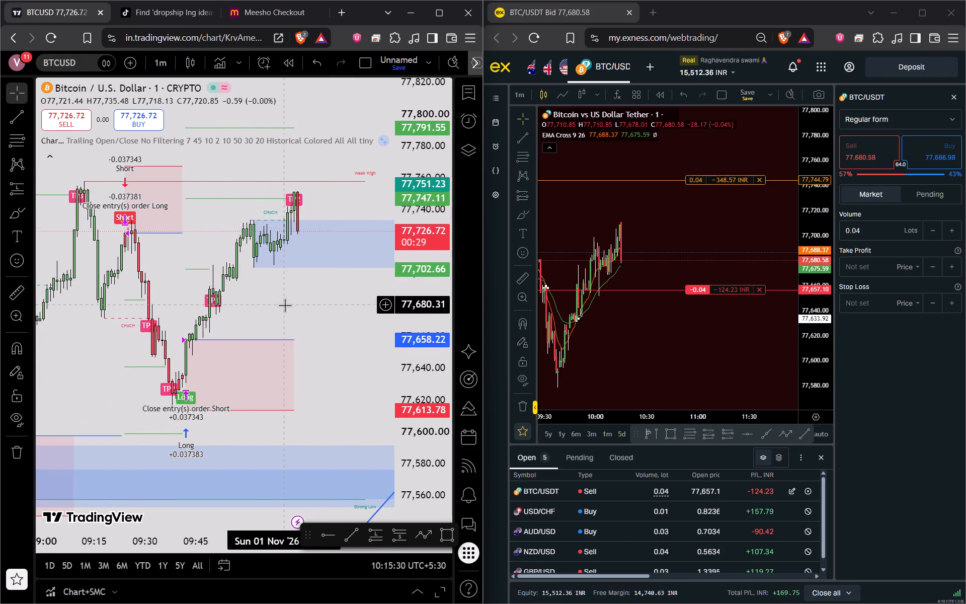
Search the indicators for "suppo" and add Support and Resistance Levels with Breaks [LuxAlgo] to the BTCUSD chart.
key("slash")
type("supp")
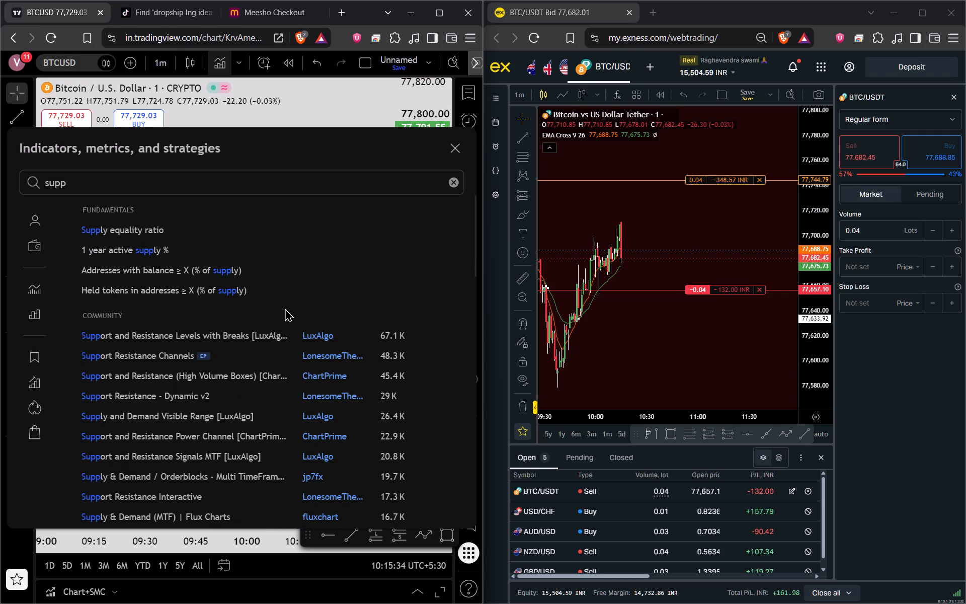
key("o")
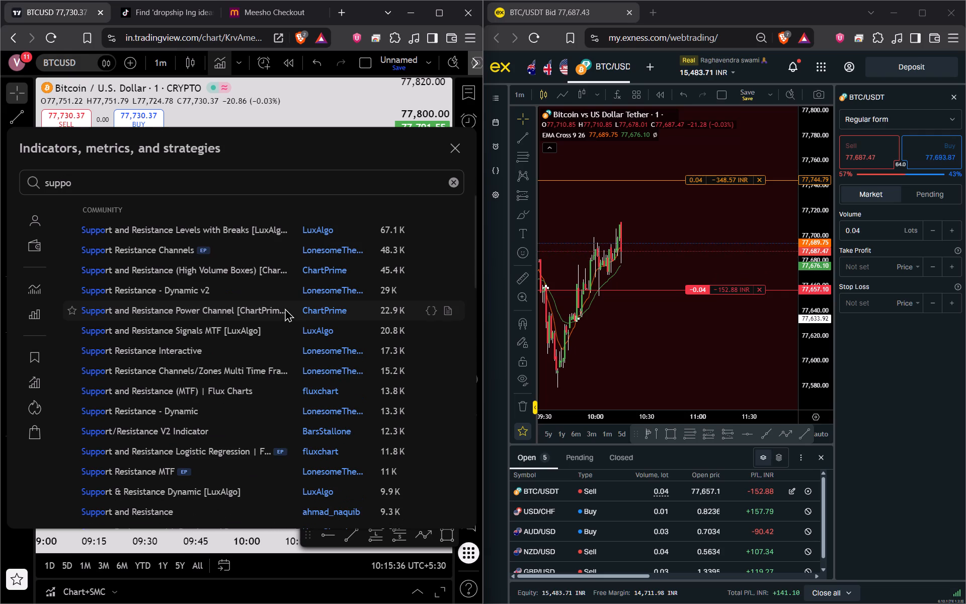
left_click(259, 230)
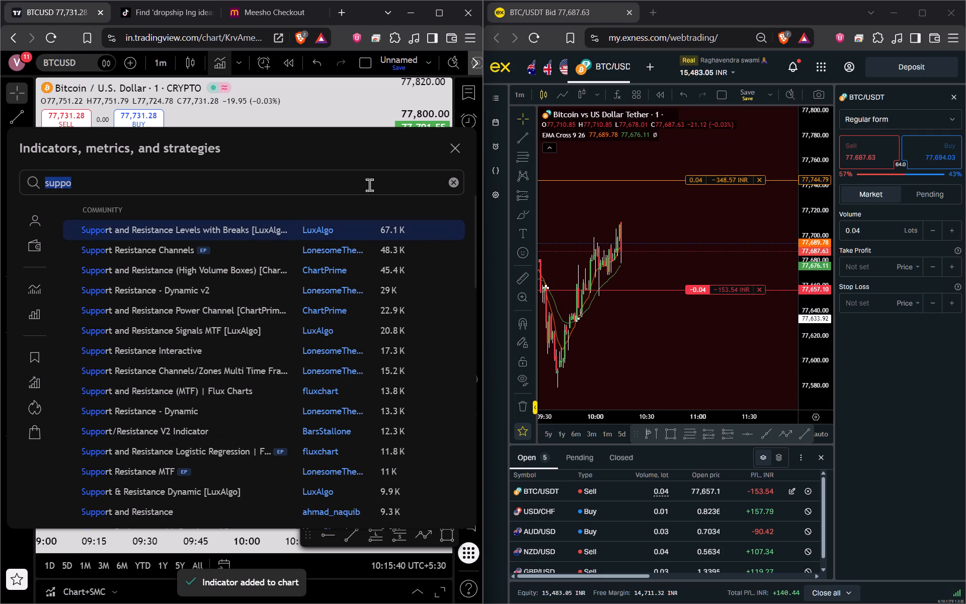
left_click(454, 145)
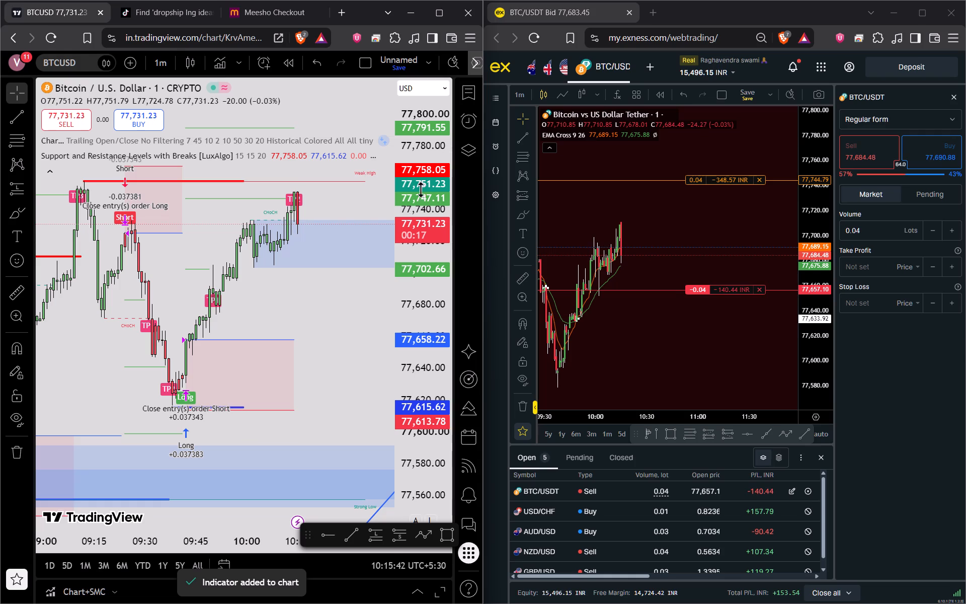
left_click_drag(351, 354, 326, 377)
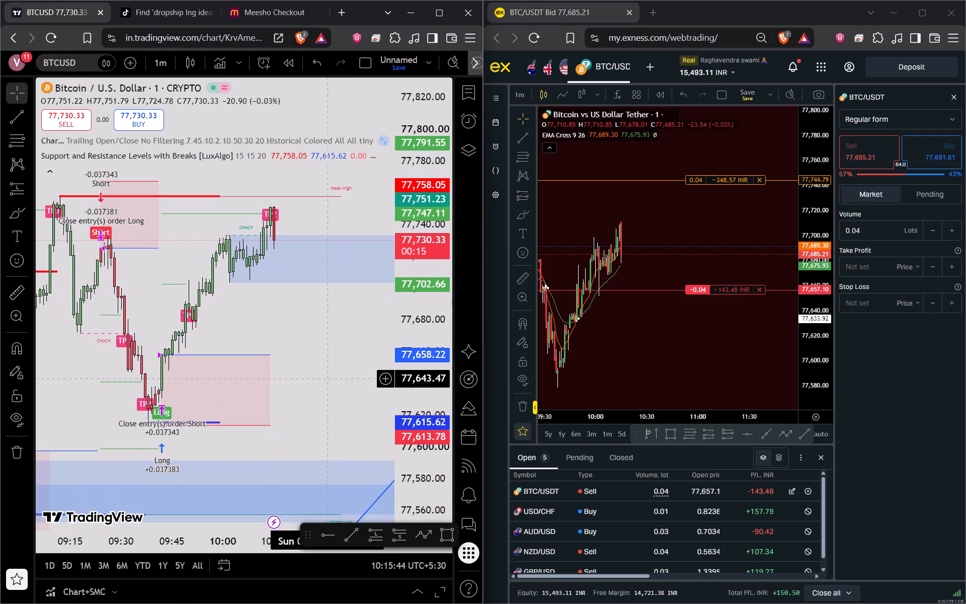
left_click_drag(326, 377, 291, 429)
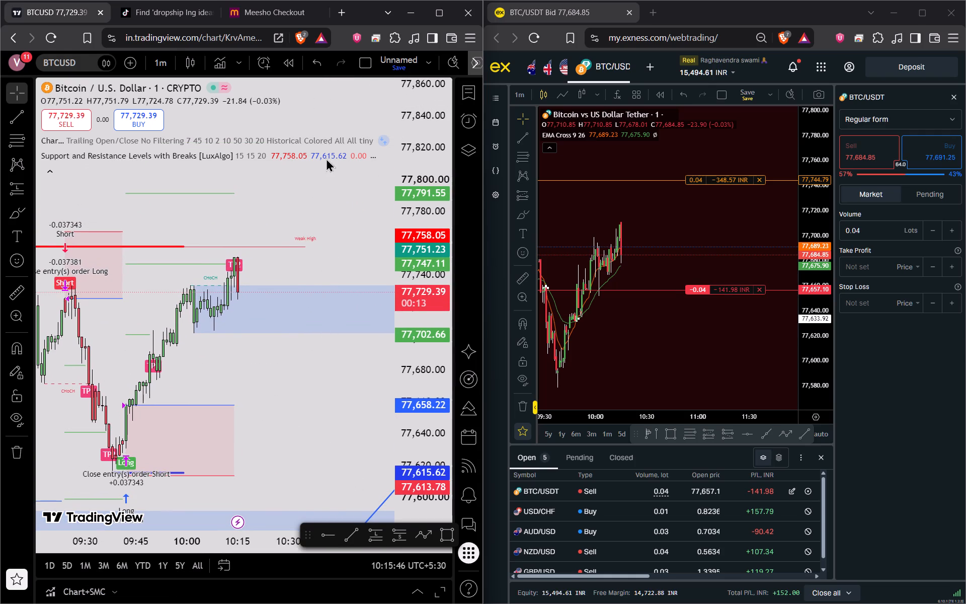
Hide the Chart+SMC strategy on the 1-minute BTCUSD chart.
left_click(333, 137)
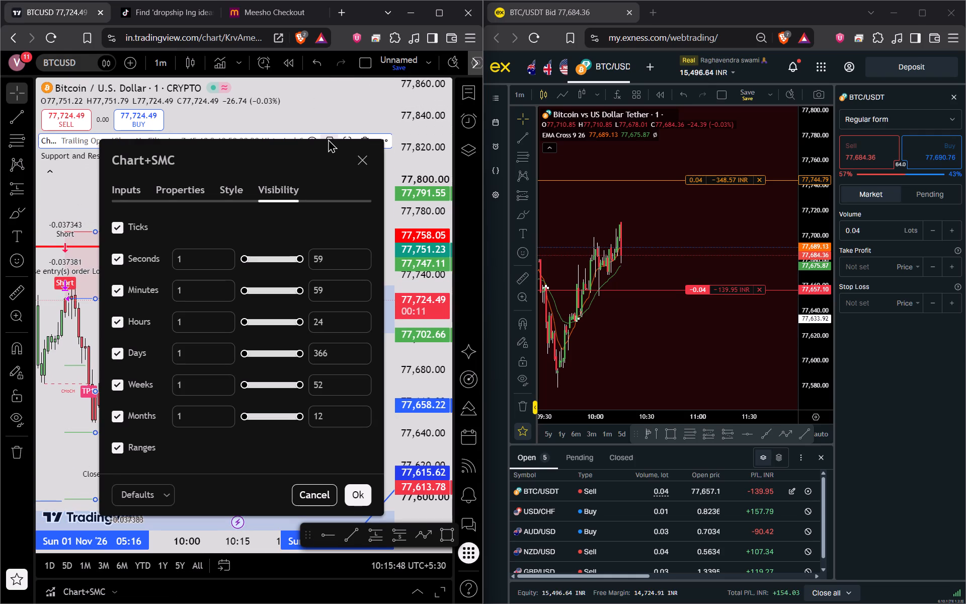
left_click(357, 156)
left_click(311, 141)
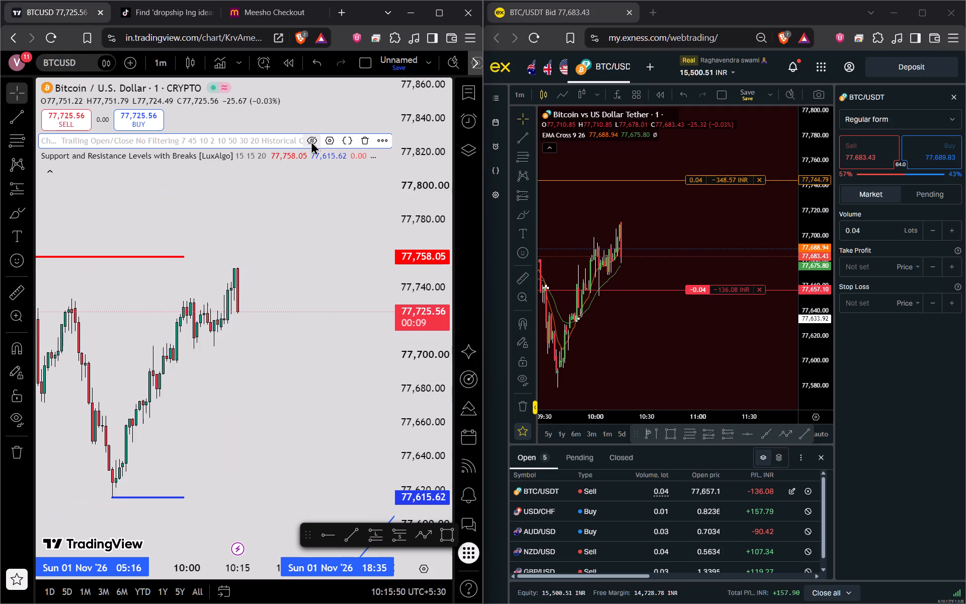
Examine recent and earlier BTCUSD swing highs and lows against the LuxAlgo support and resistance levels.
scroll(306, 249, "down", 14)
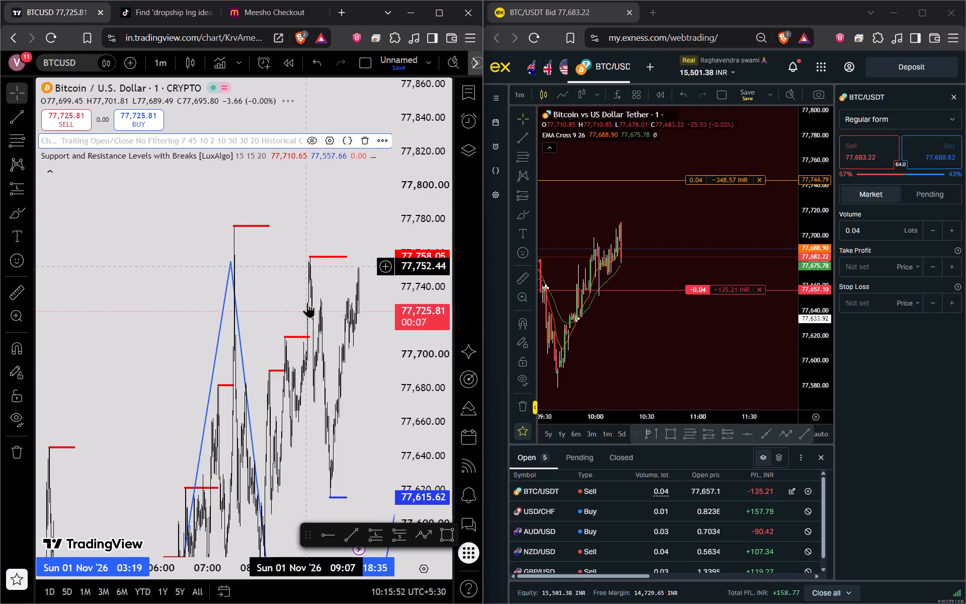
left_click_drag(314, 439, 310, 239)
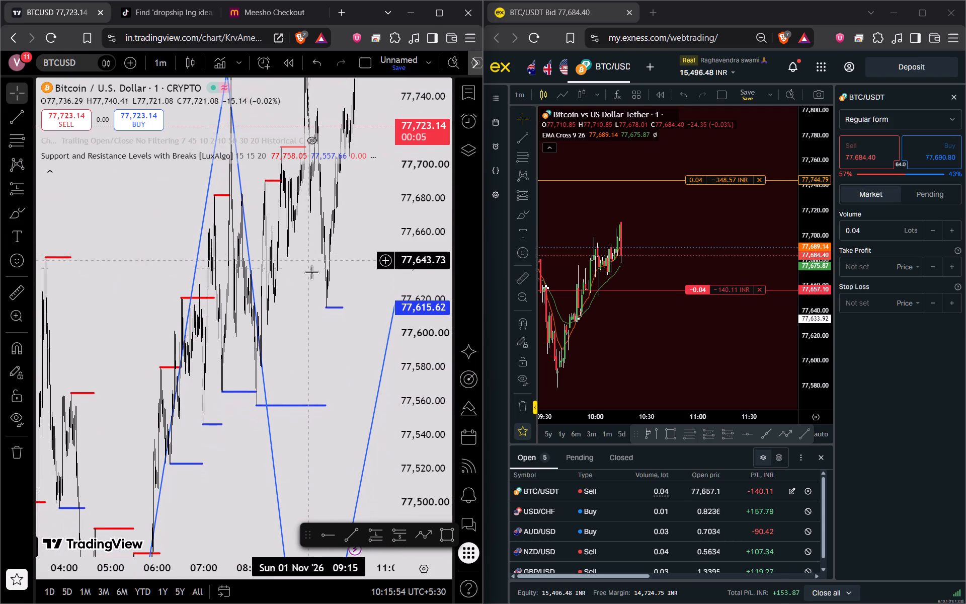
scroll(313, 293, "up", 1)
scroll(405, 306, "down", 9)
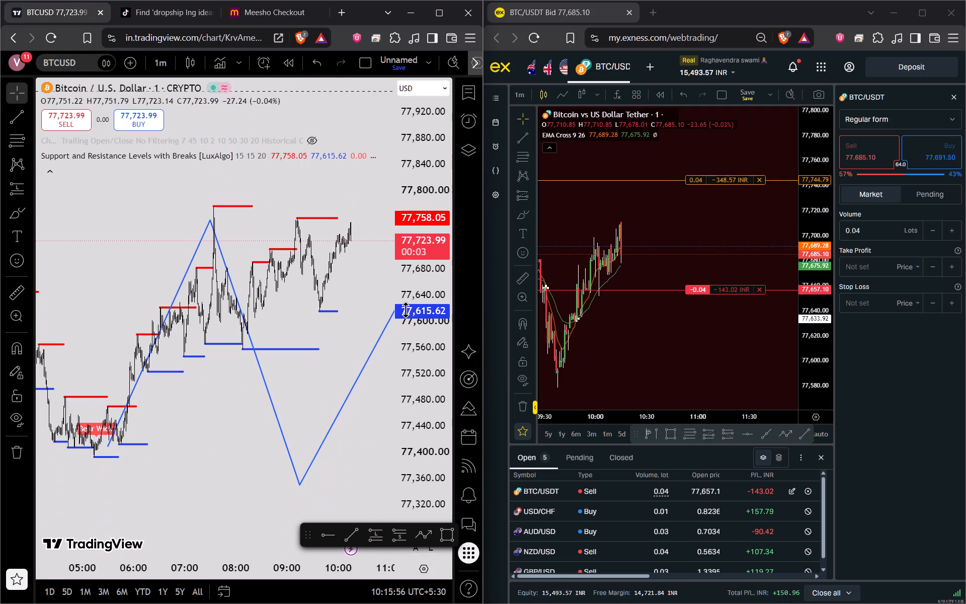
scroll(406, 310, "up", 5)
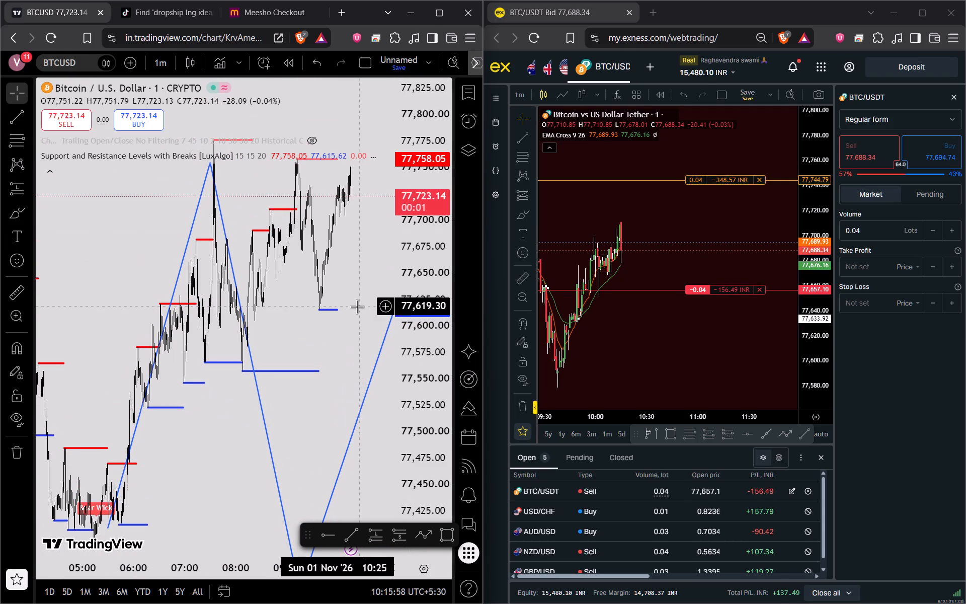
scroll(347, 312, "up", 8)
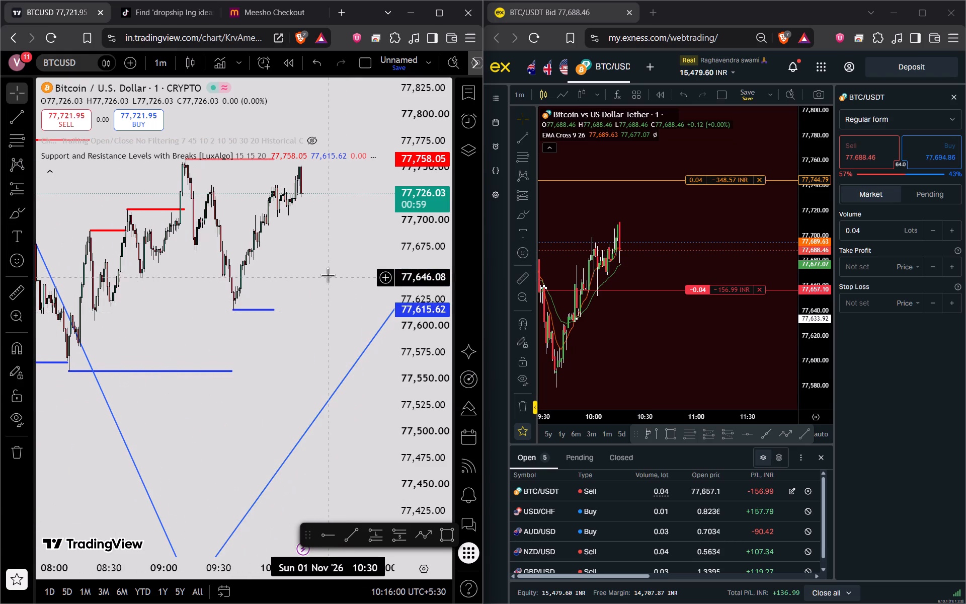
left_click_drag(326, 274, 324, 369)
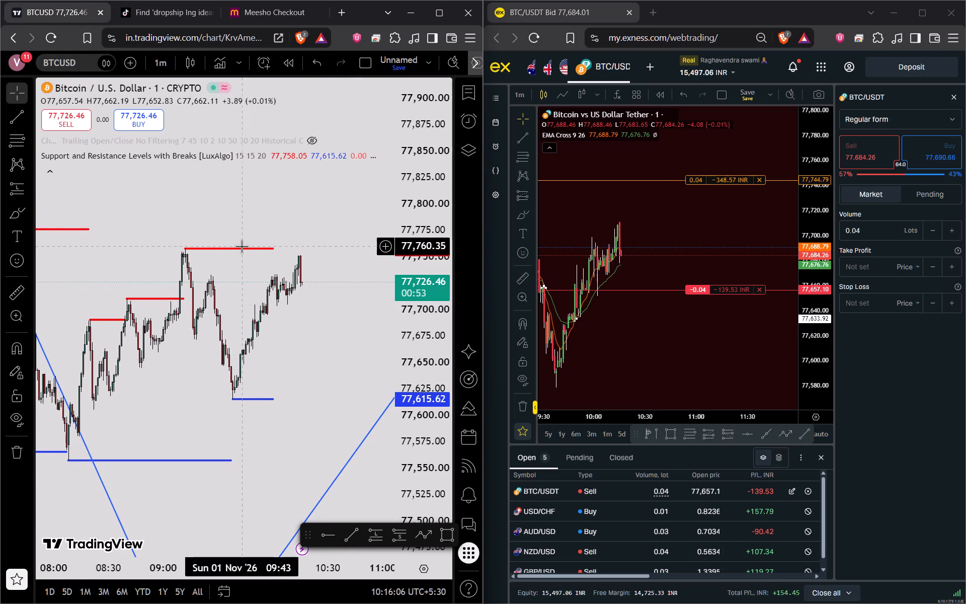
scroll(283, 348, "down", 2)
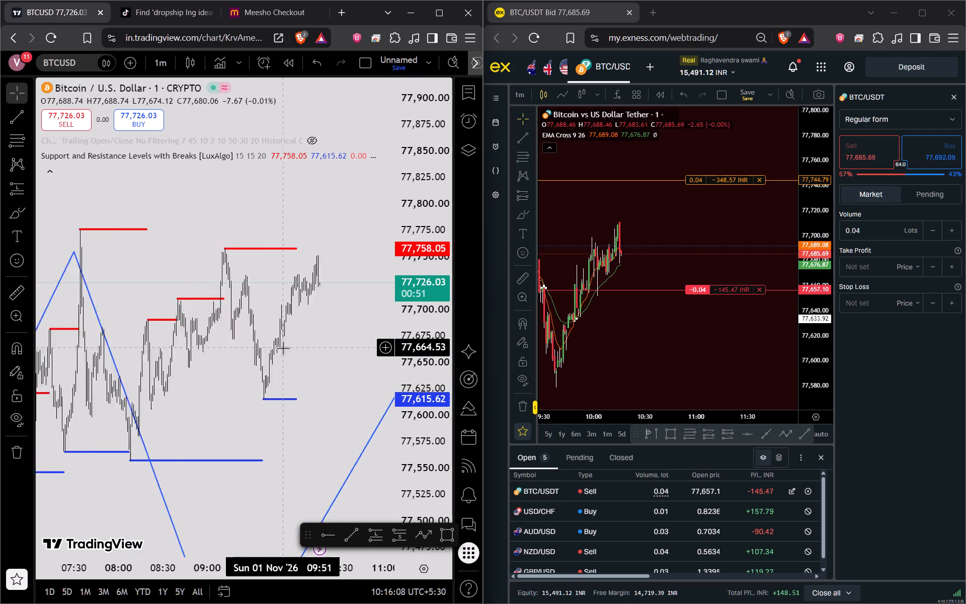
scroll(283, 348, "down", 1)
scroll(284, 348, "up", 3)
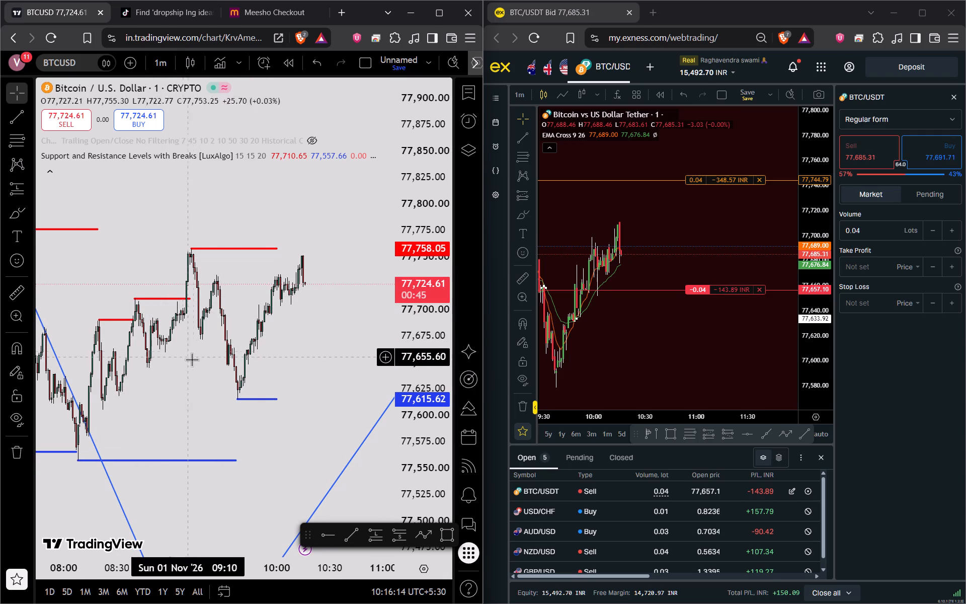
left_click_drag(172, 369, 286, 333)
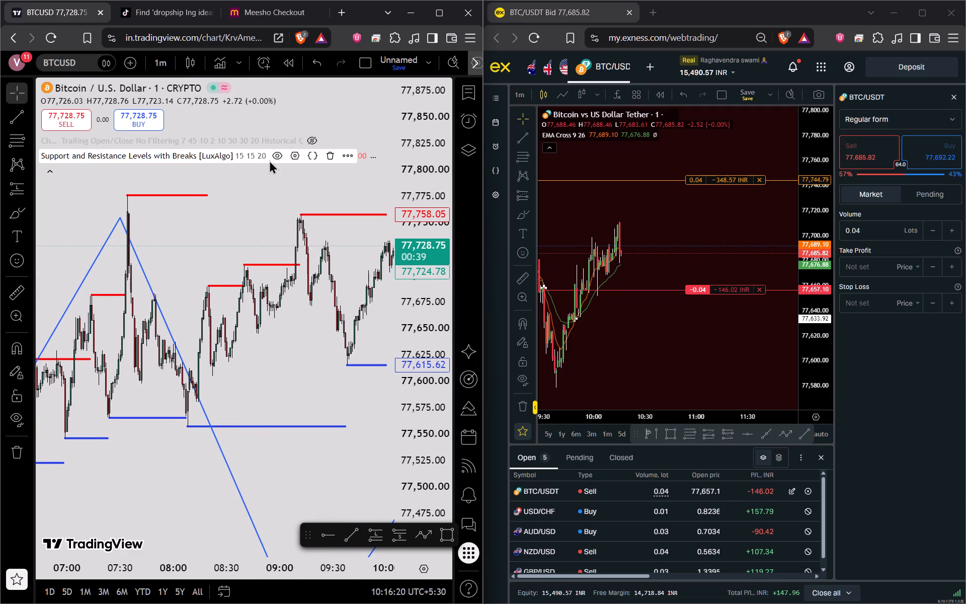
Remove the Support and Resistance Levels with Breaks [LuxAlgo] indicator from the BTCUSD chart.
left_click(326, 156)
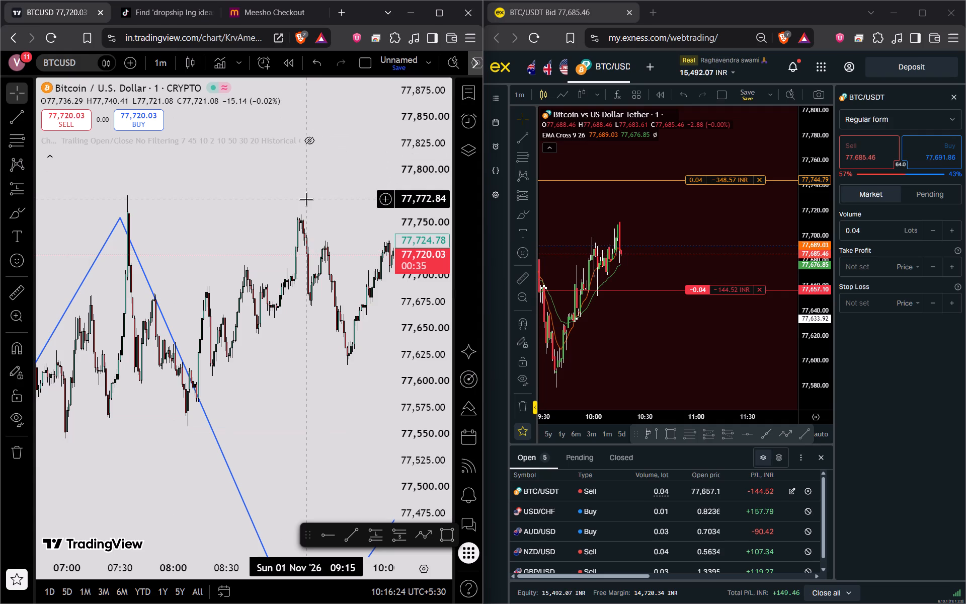
Add the Support Resistance Channels indicator to the BTCUSD chart and inspect its zones around the latest candles.
left_click(287, 189)
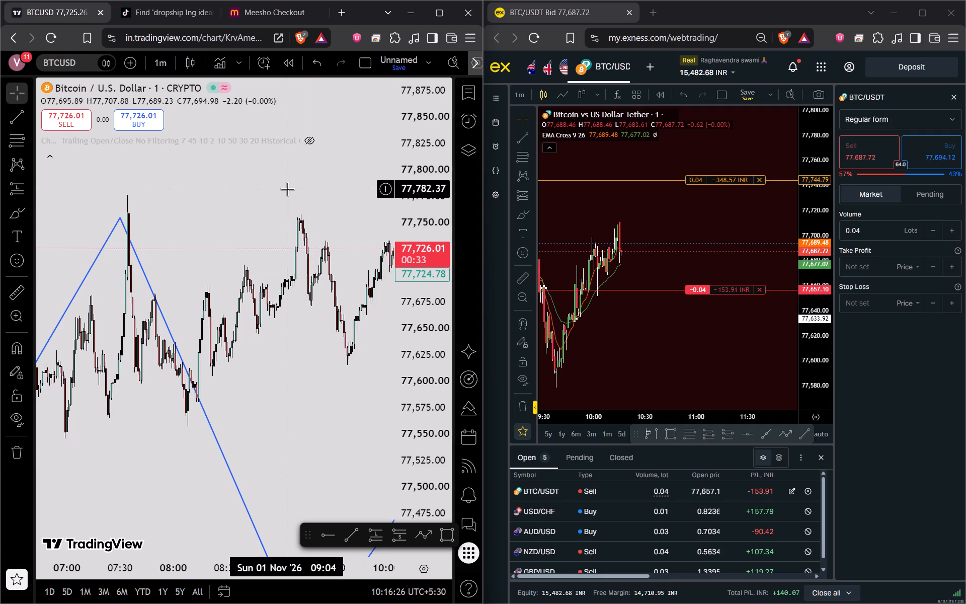
key("slash")
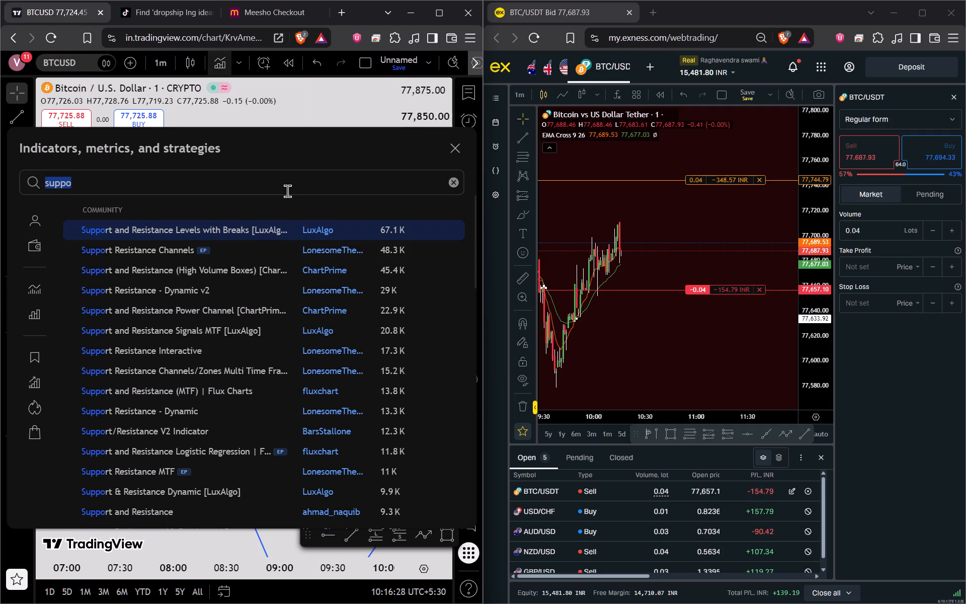
left_click(164, 256)
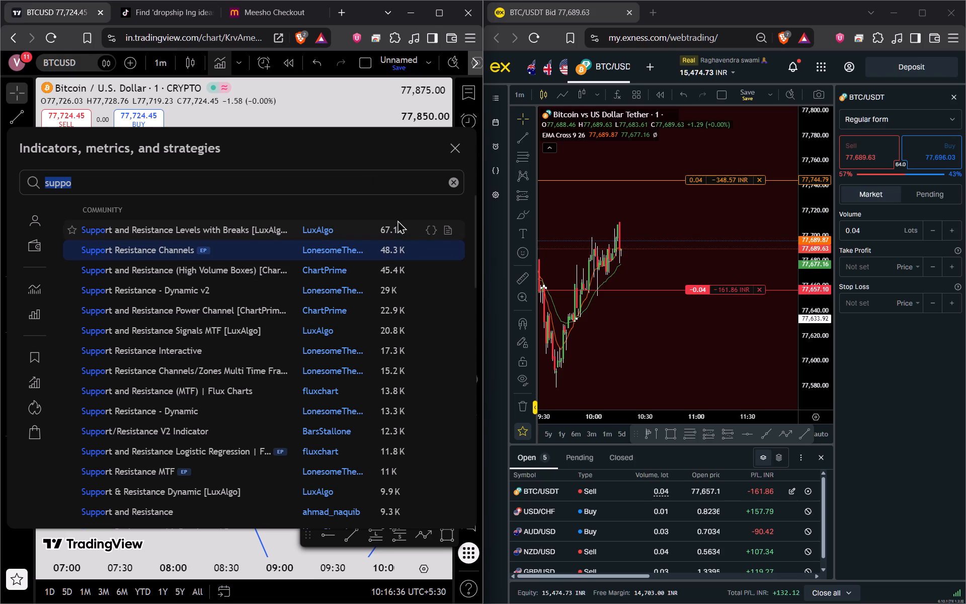
left_click(457, 150)
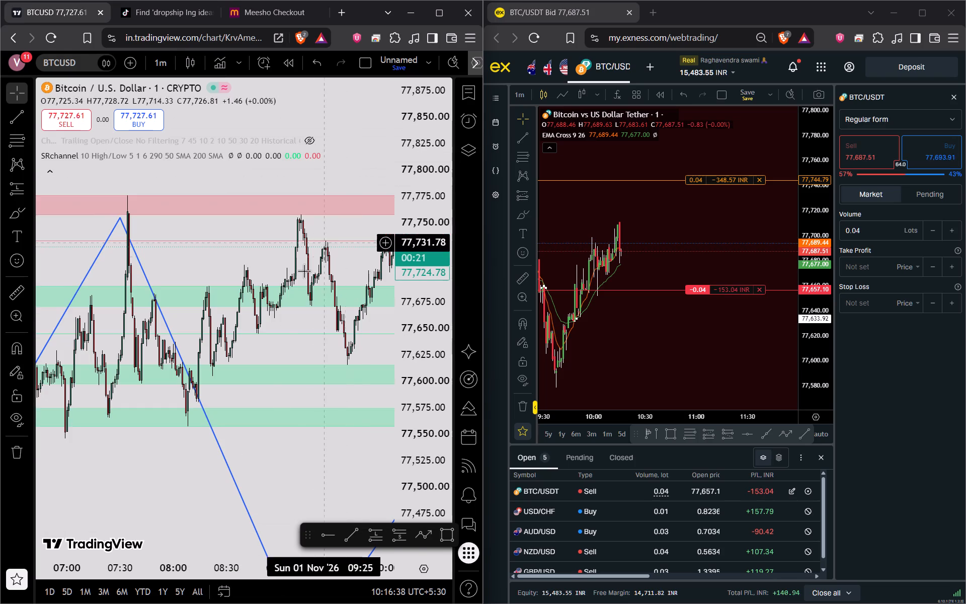
left_click_drag(271, 336, 23, 372)
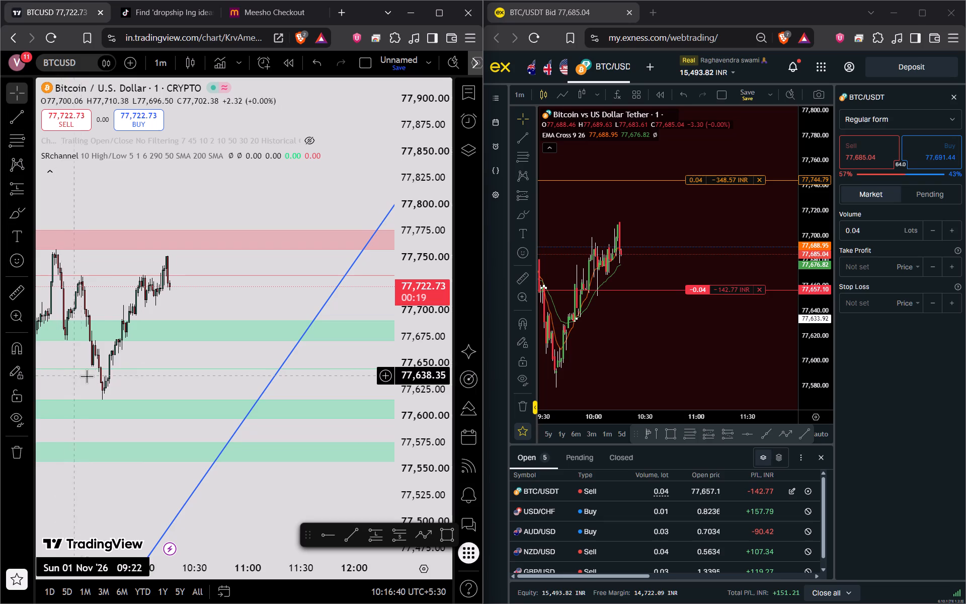
left_click_drag(204, 371, 246, 388)
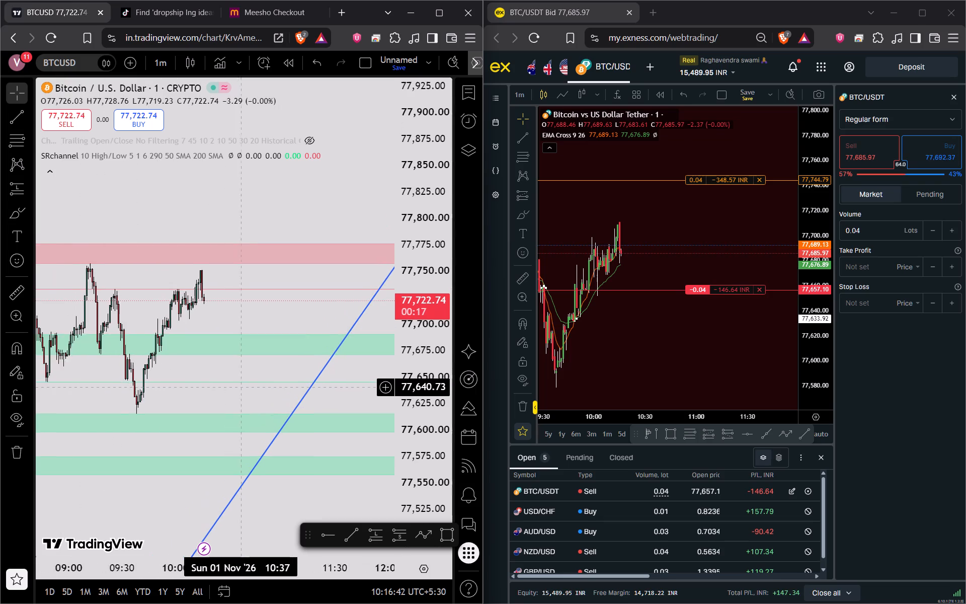
left_click_drag(246, 388, 254, 389)
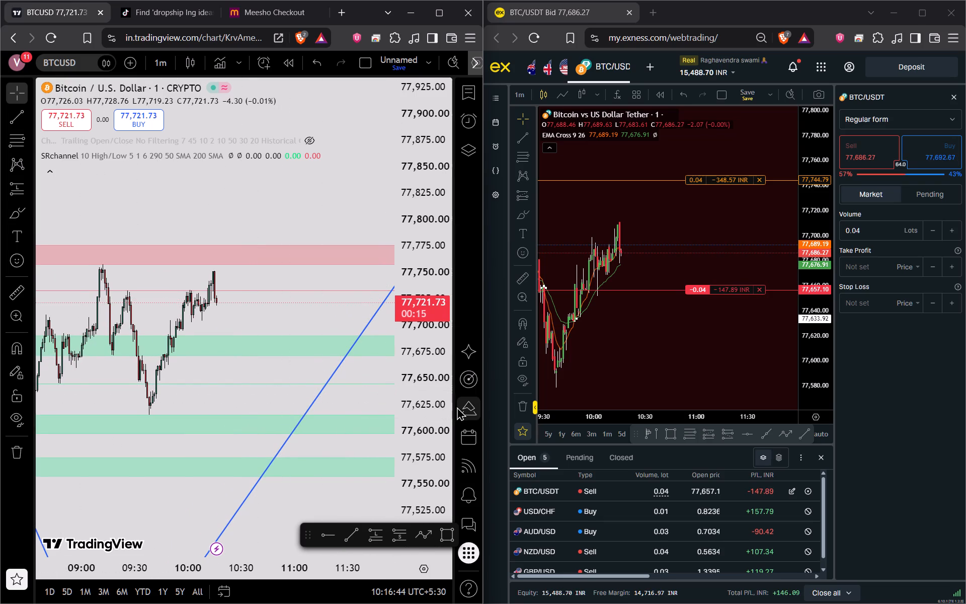
left_click_drag(434, 373, 434, 353)
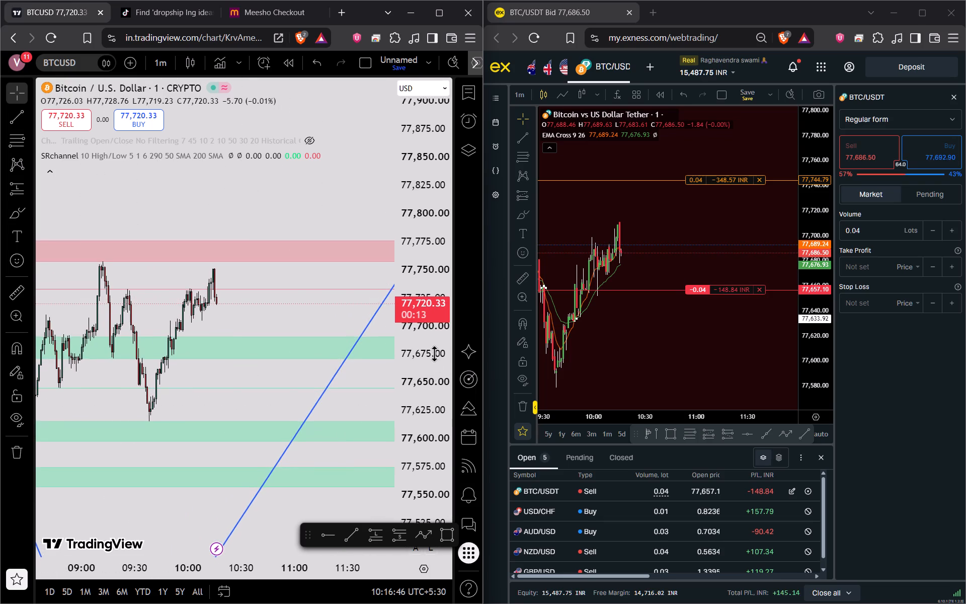
left_click_drag(434, 353, 430, 324)
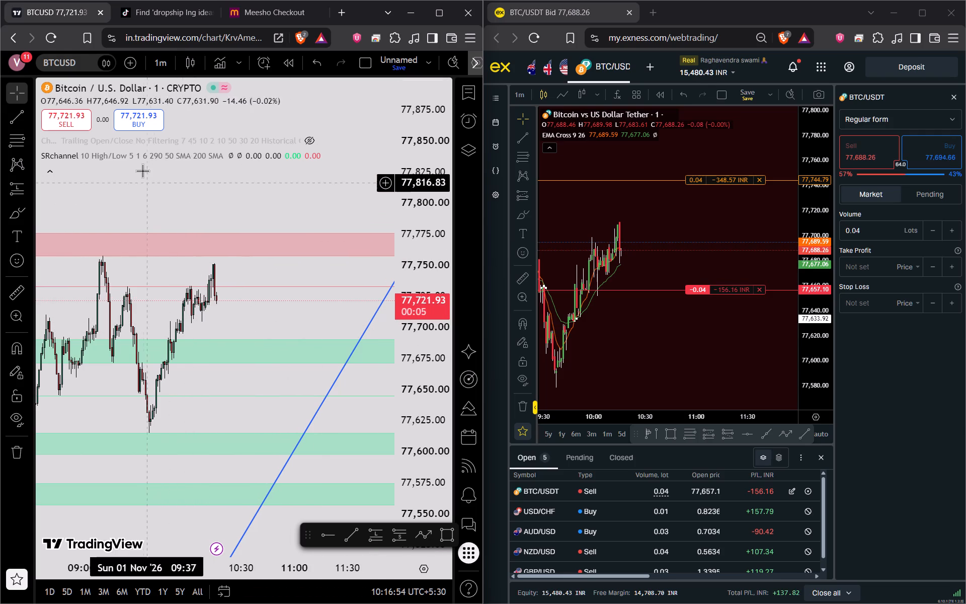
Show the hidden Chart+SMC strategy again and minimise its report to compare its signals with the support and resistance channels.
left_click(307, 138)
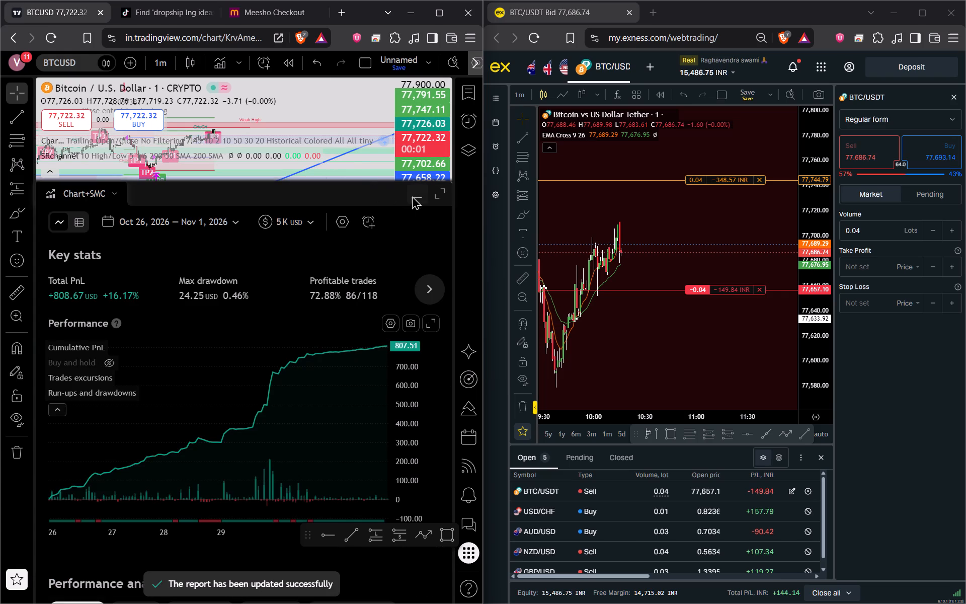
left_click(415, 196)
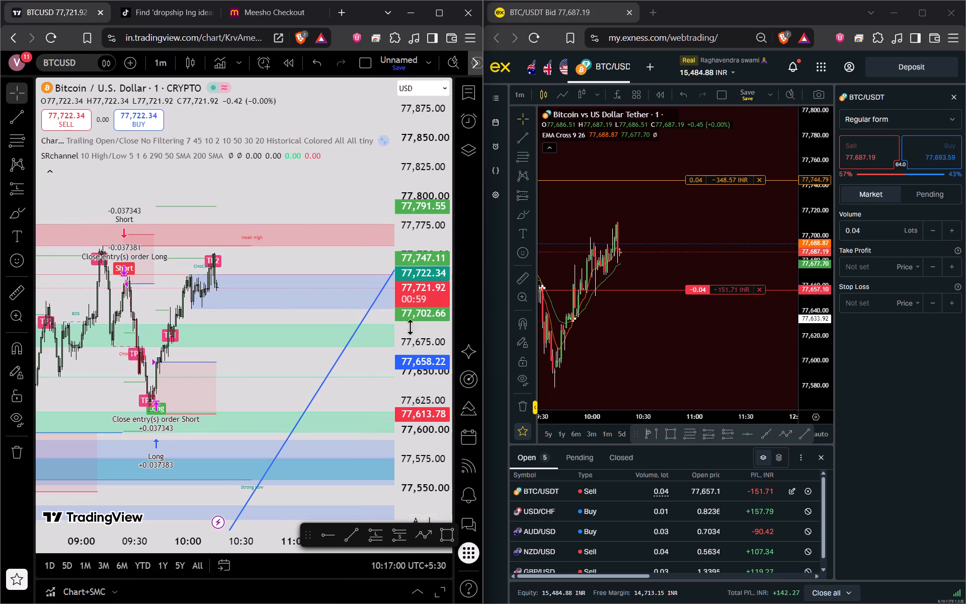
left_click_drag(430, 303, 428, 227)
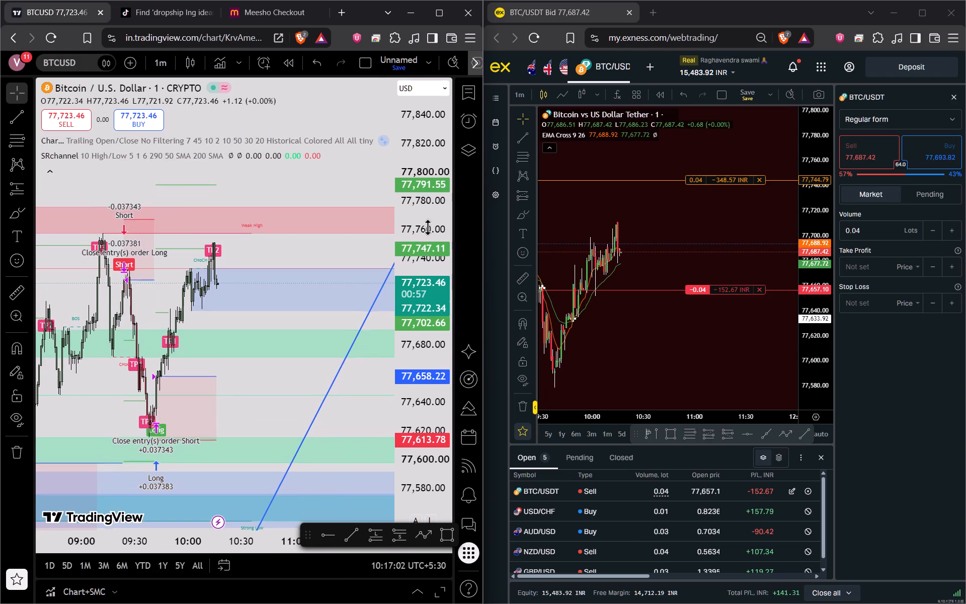
Set the opacity of the Support Color to 12% in the SRchannel indicator's inputs.
left_click_drag(428, 227, 428, 226)
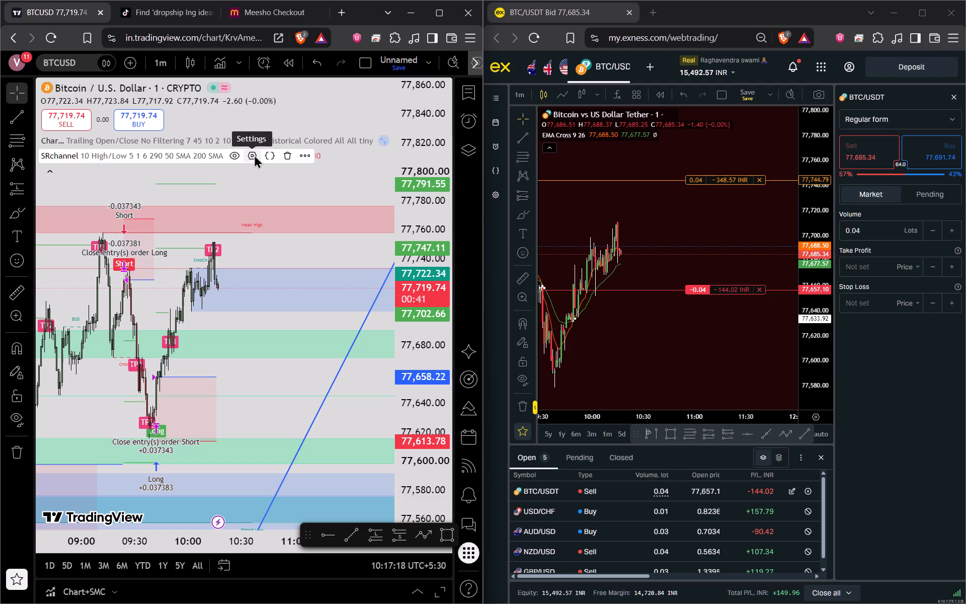
left_click(243, 155)
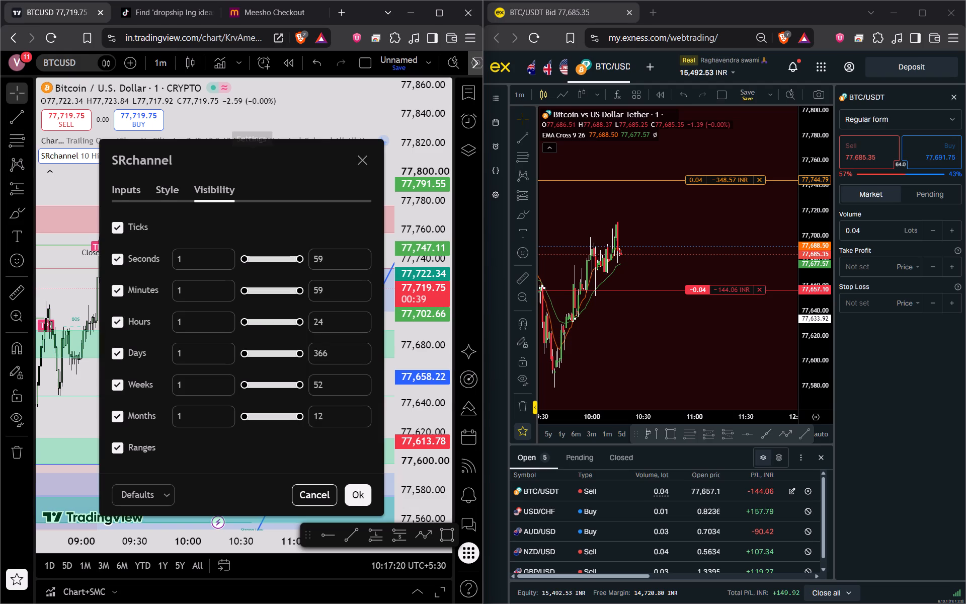
left_click(175, 197)
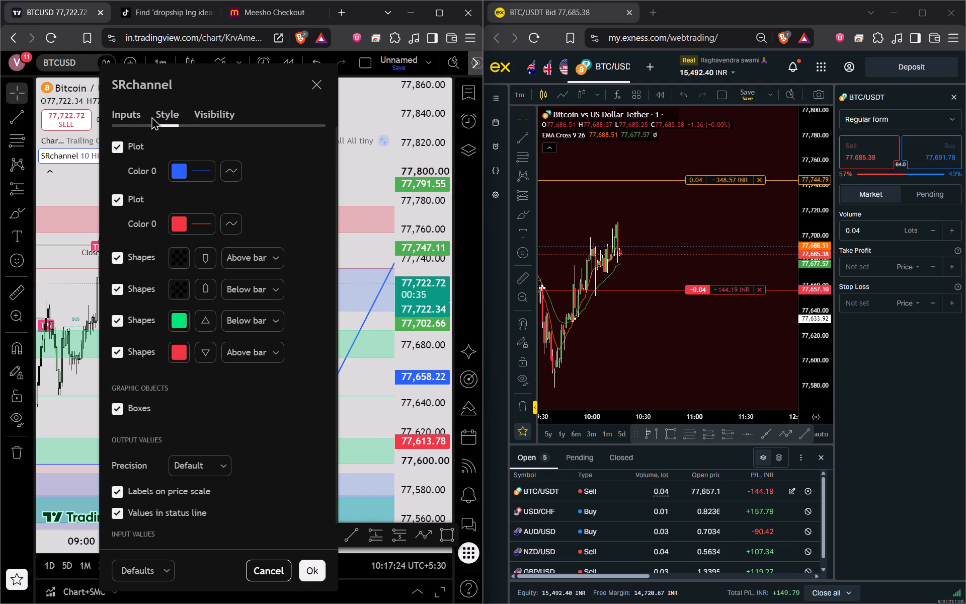
left_click(128, 121)
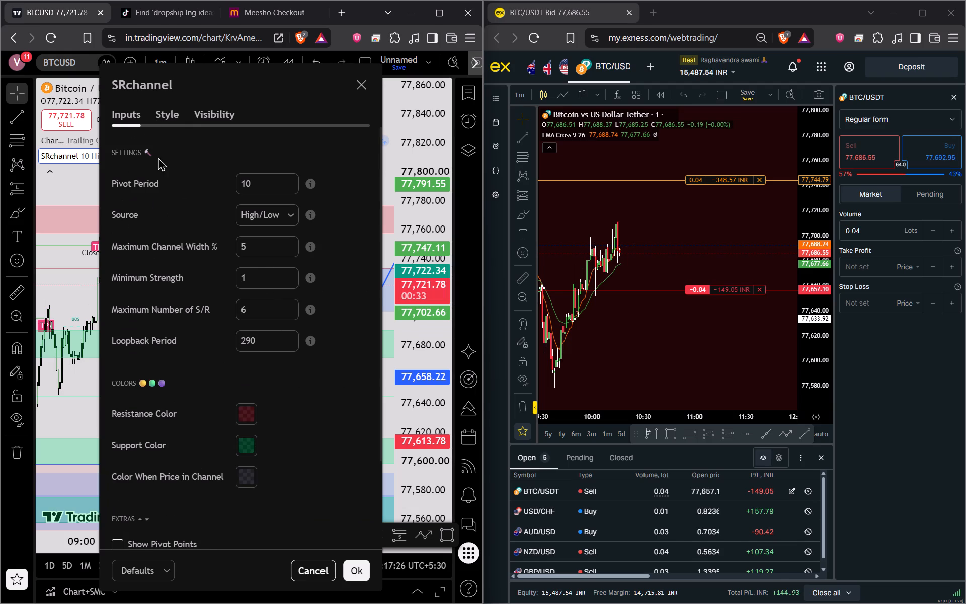
left_click(172, 114)
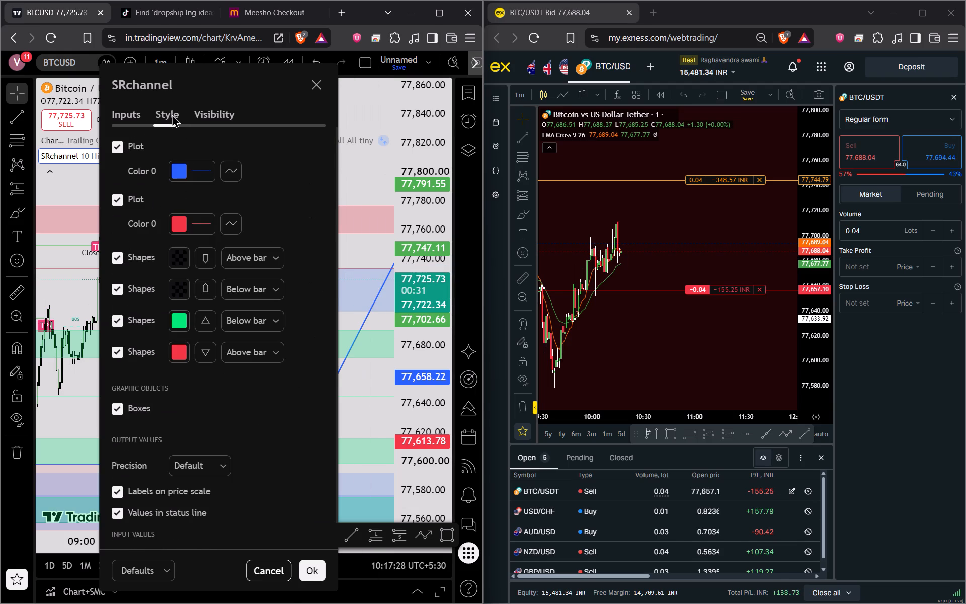
left_click(136, 119)
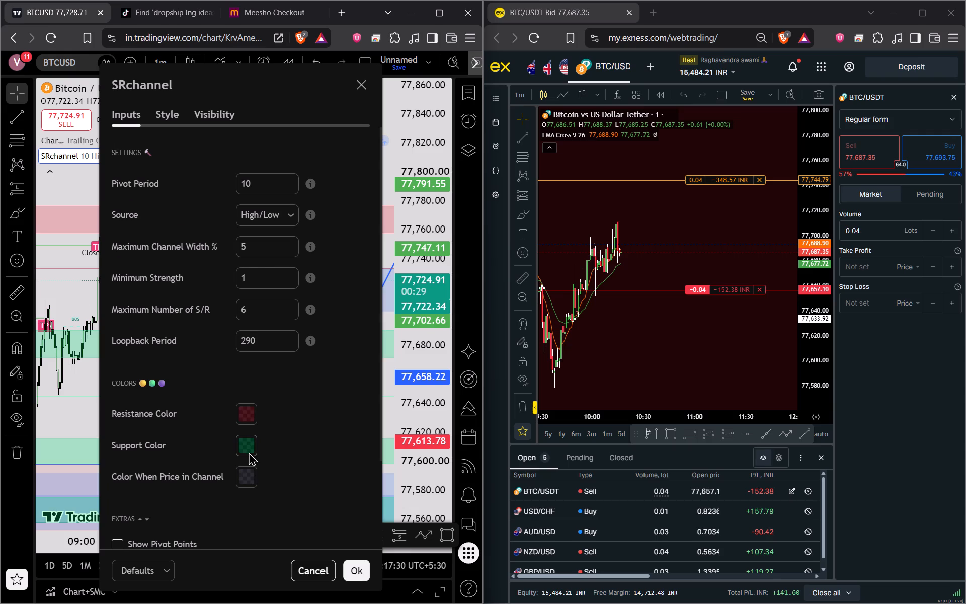
left_click(249, 452)
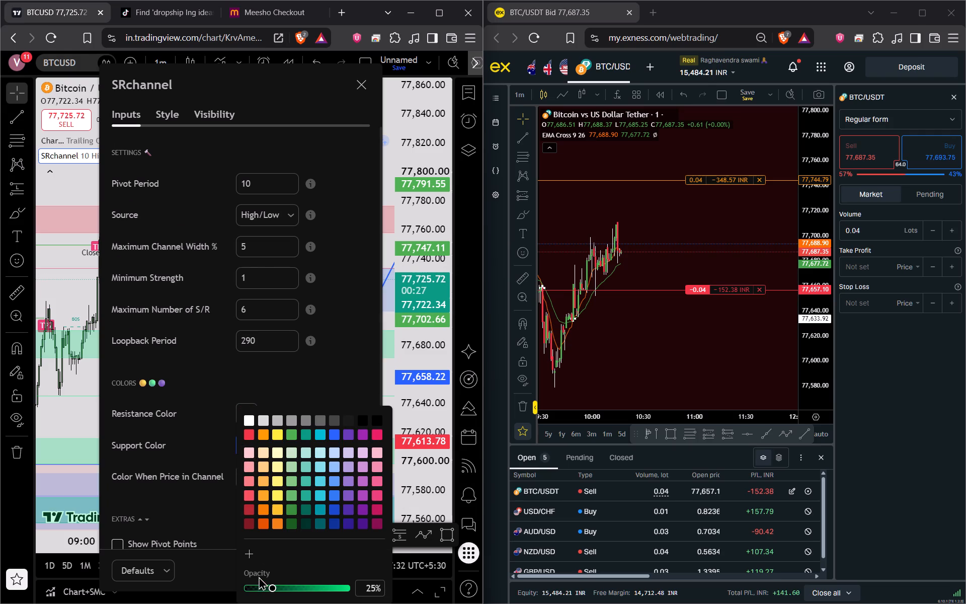
left_click(256, 585)
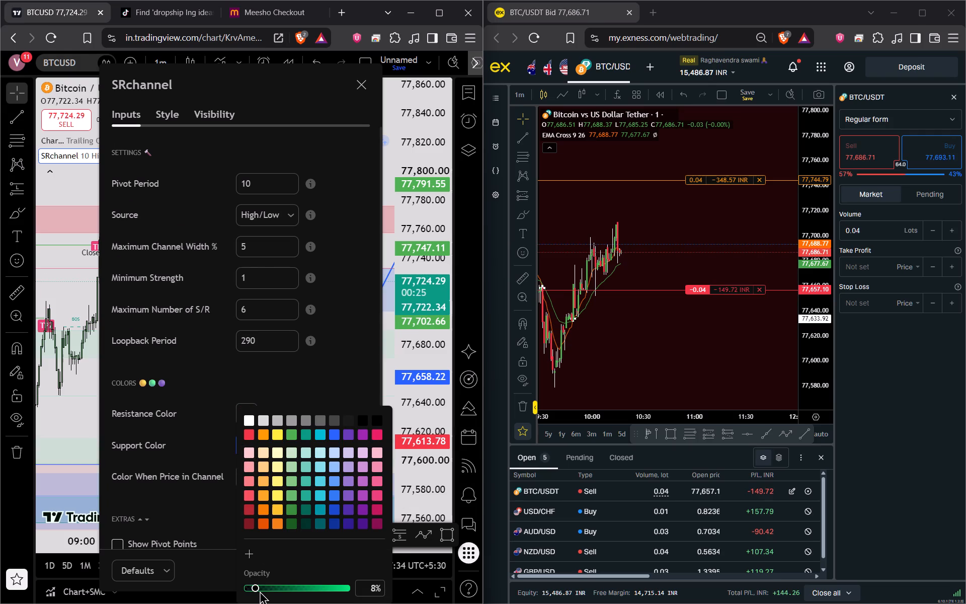
left_click(260, 591)
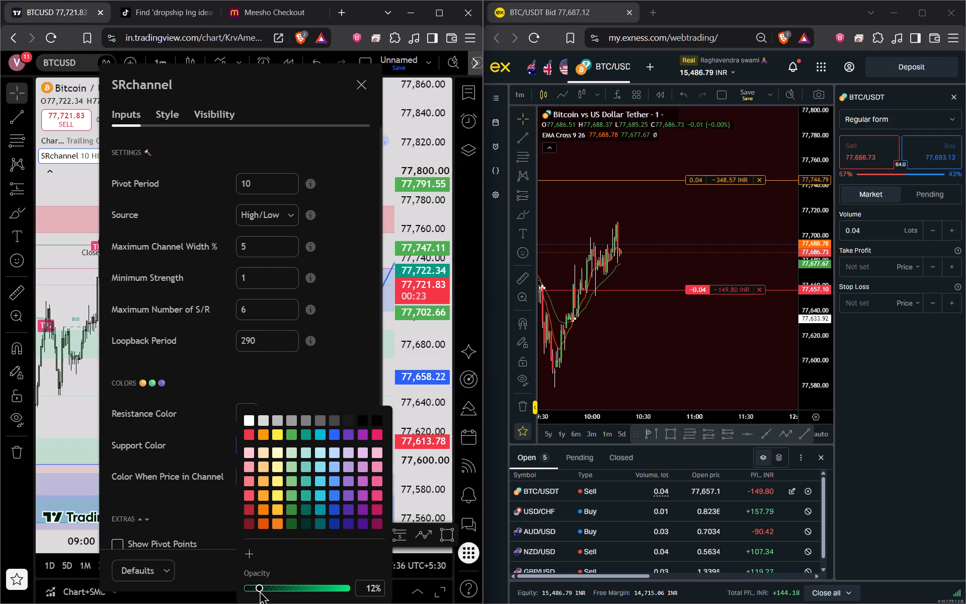
left_click(192, 444)
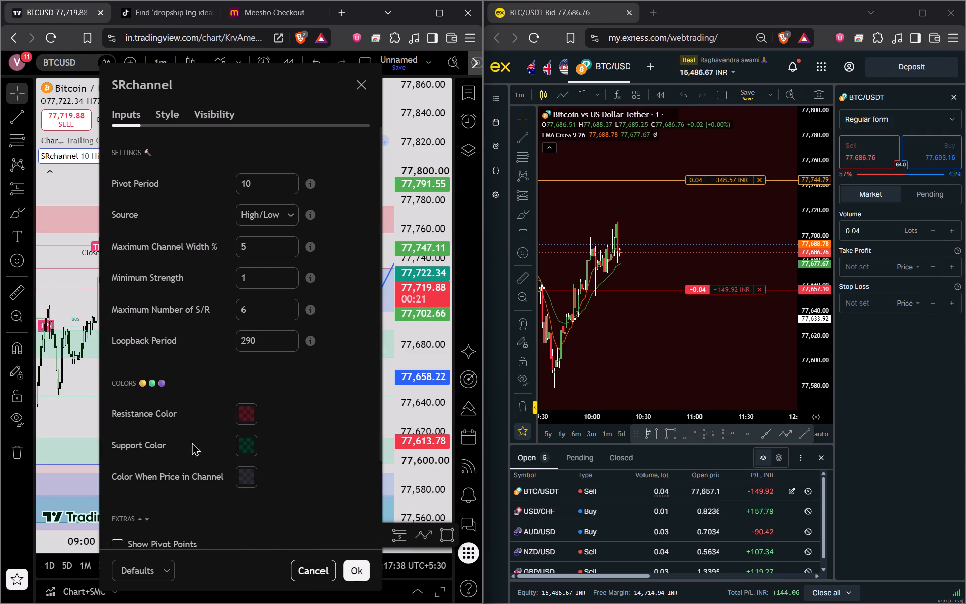
Set the opacity of the SRchannel Resistance Color to 15% and apply the indicator settings.
left_click(241, 424)
left_click_drag(269, 587, 266, 588)
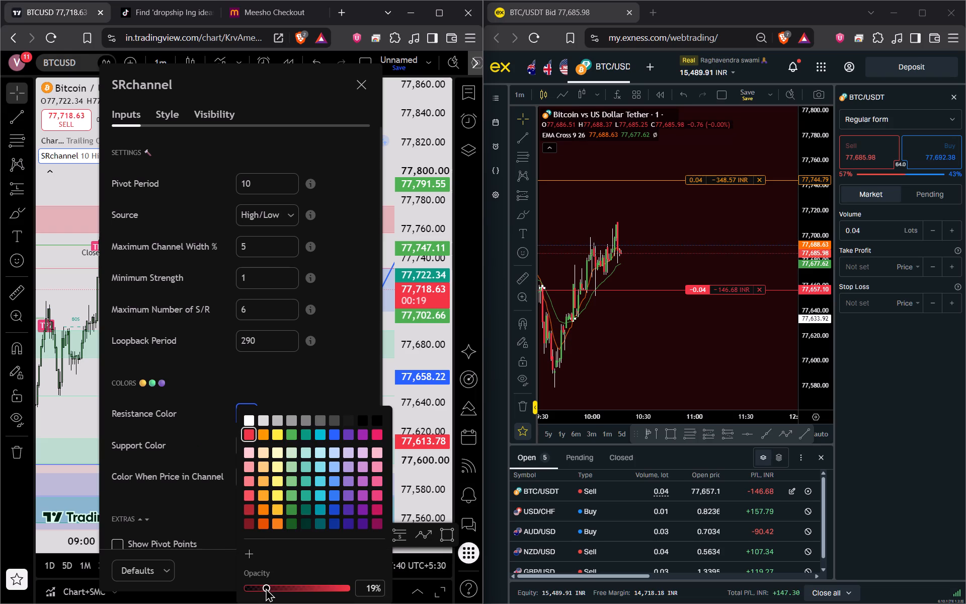
left_click_drag(266, 588, 263, 592)
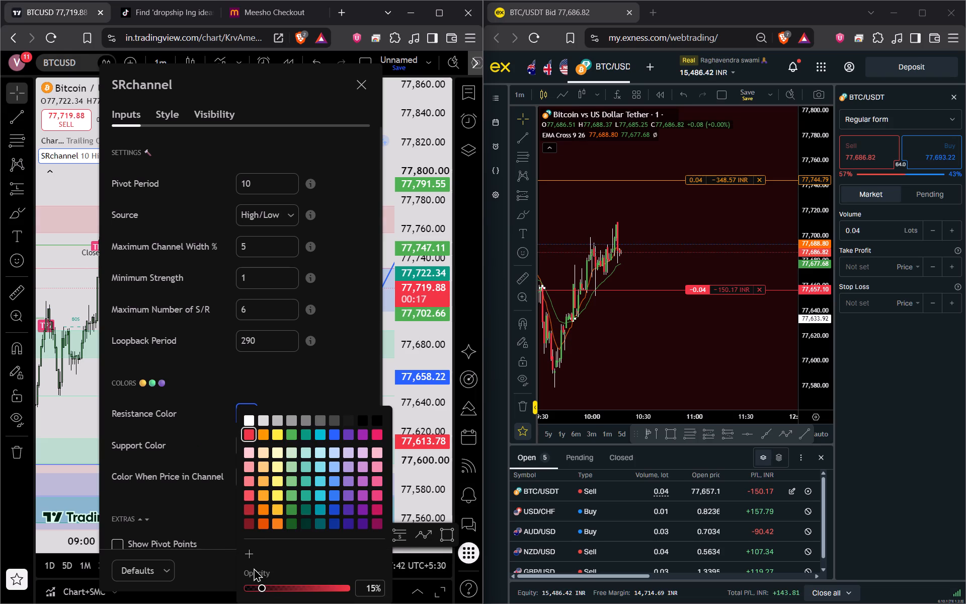
left_click(231, 533)
left_click(364, 572)
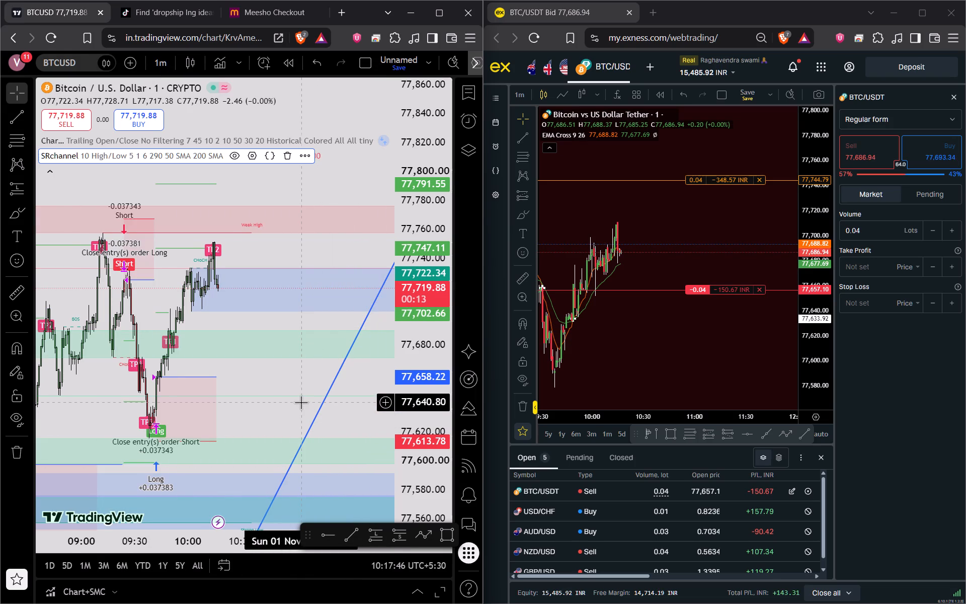
Examine recent and earlier BTCUSD candles on TradingView against the support and resistance channels and the Chart+SMC signals.
left_click_drag(301, 402, 303, 365)
scroll(315, 349, "down", 5)
left_click_drag(336, 362, 323, 272)
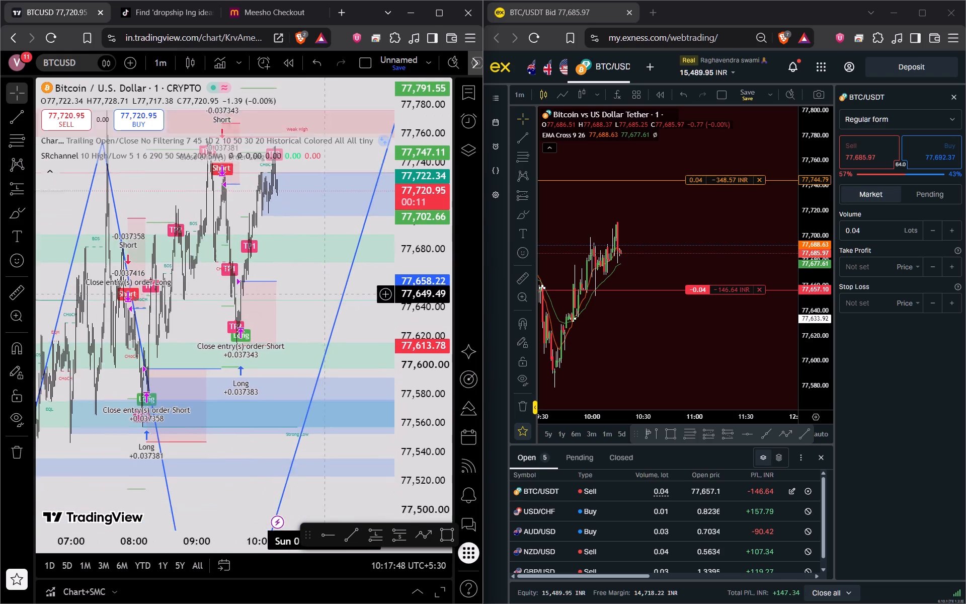
left_click_drag(323, 272, 289, 331)
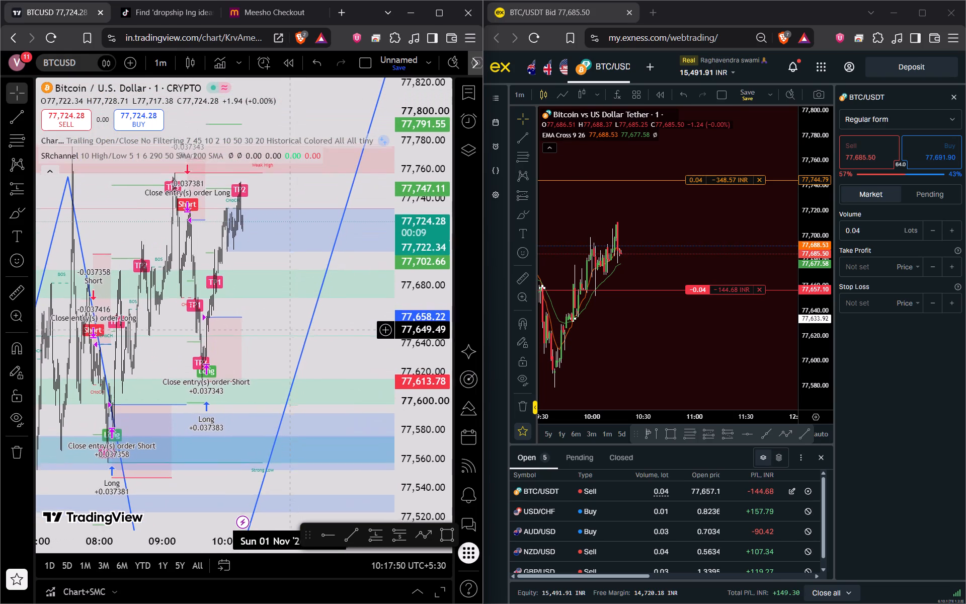
left_click_drag(289, 331, 289, 332)
scroll(289, 332, "up", 6)
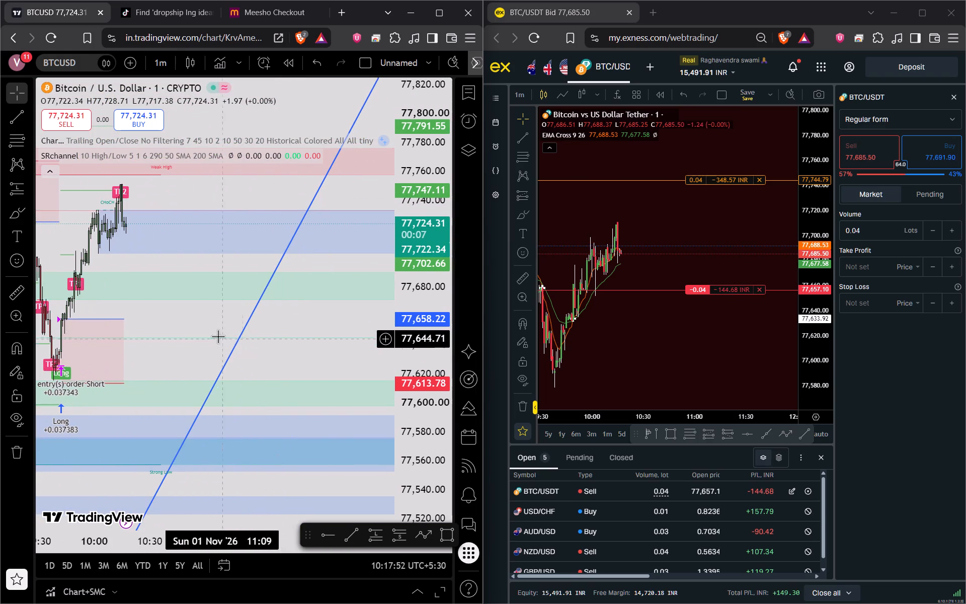
left_click_drag(196, 343, 232, 419)
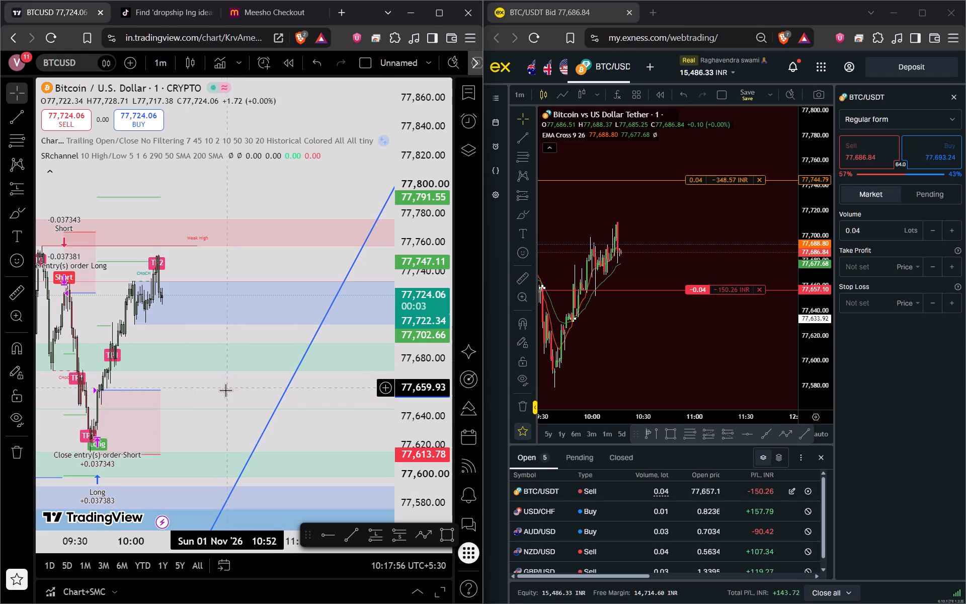
left_click_drag(211, 395, 246, 413)
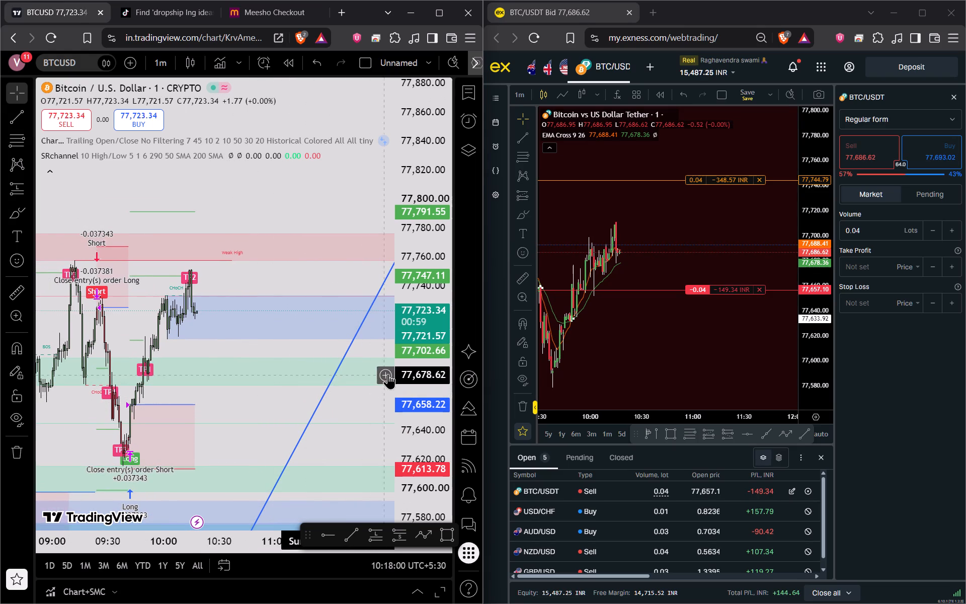
left_click_drag(432, 360, 419, 255)
scroll(298, 259, "up", 1)
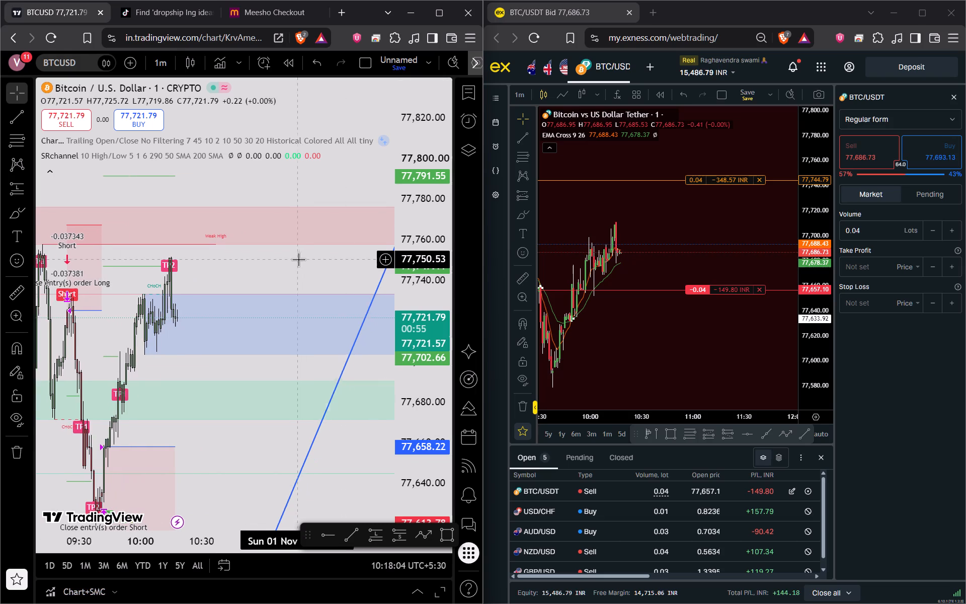
scroll(298, 259, "up", 1)
left_click_drag(241, 270, 295, 225)
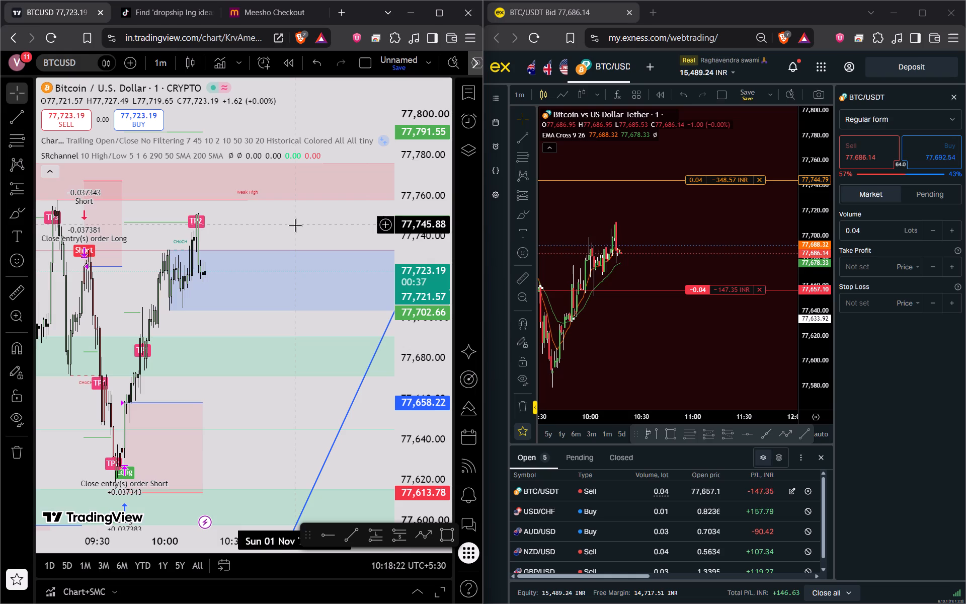
Examine current and earlier BTC/USDT price swings on the Exness chart relative to the open 0.04-lot sell position.
left_click_drag(675, 239, 712, 238)
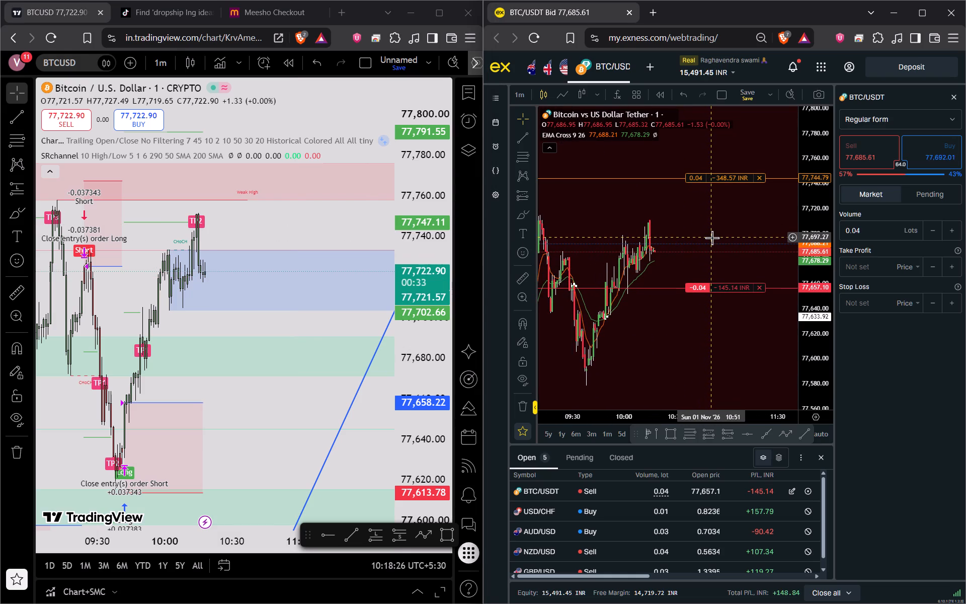
left_click_drag(698, 259, 723, 261)
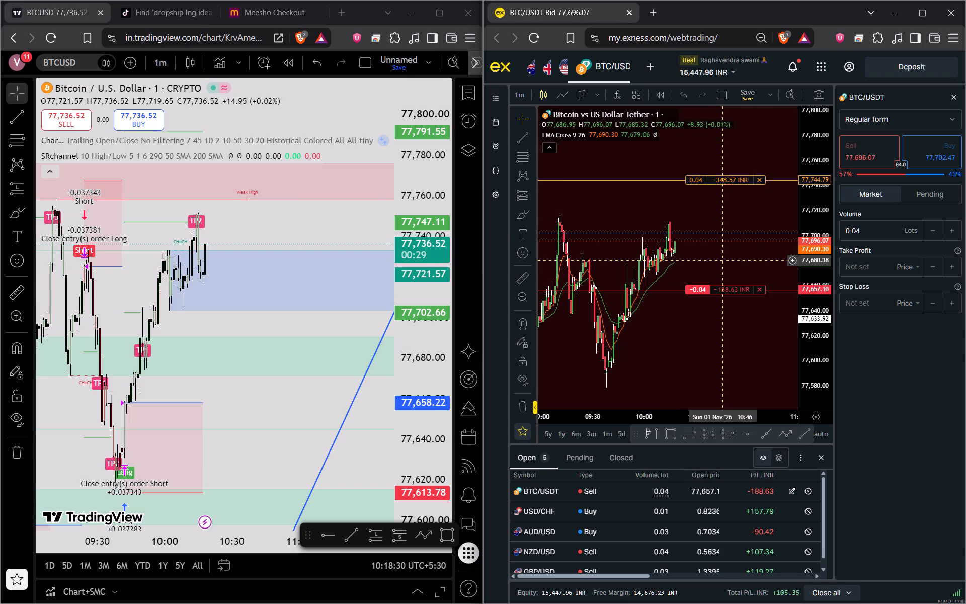
left_click_drag(723, 261, 726, 235)
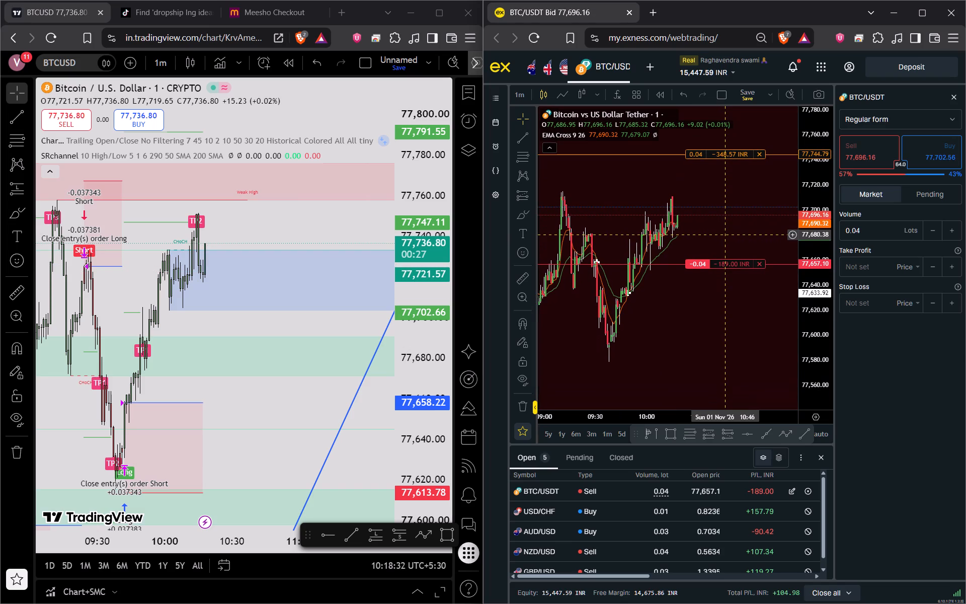
left_click_drag(726, 235, 726, 233)
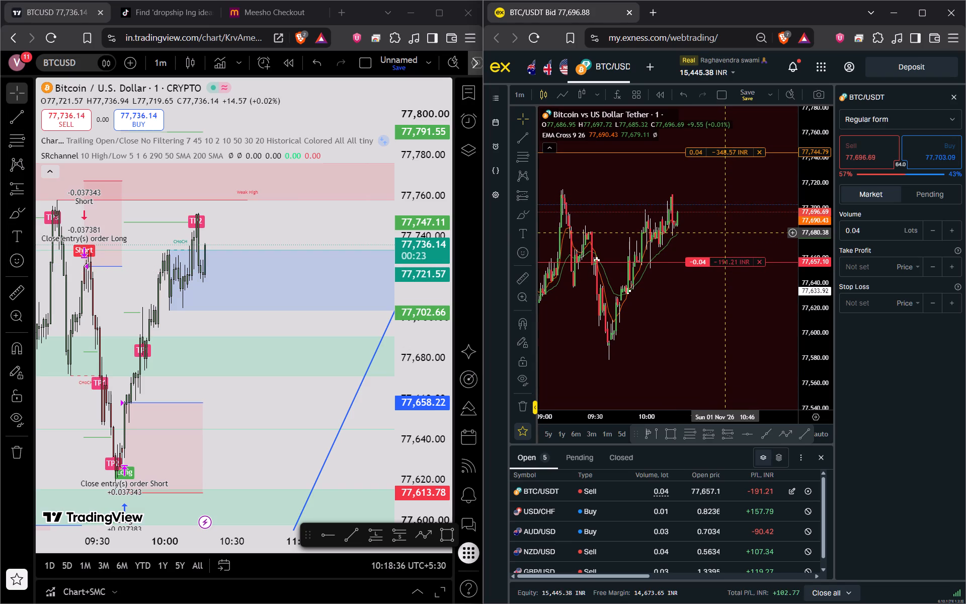
left_click_drag(726, 233, 816, 249)
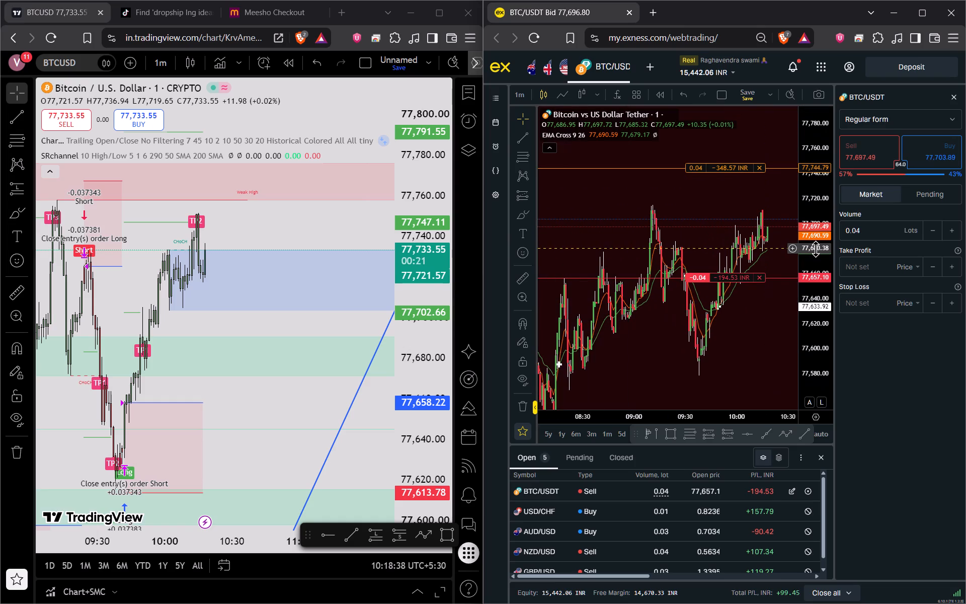
left_click_drag(816, 249, 838, 212)
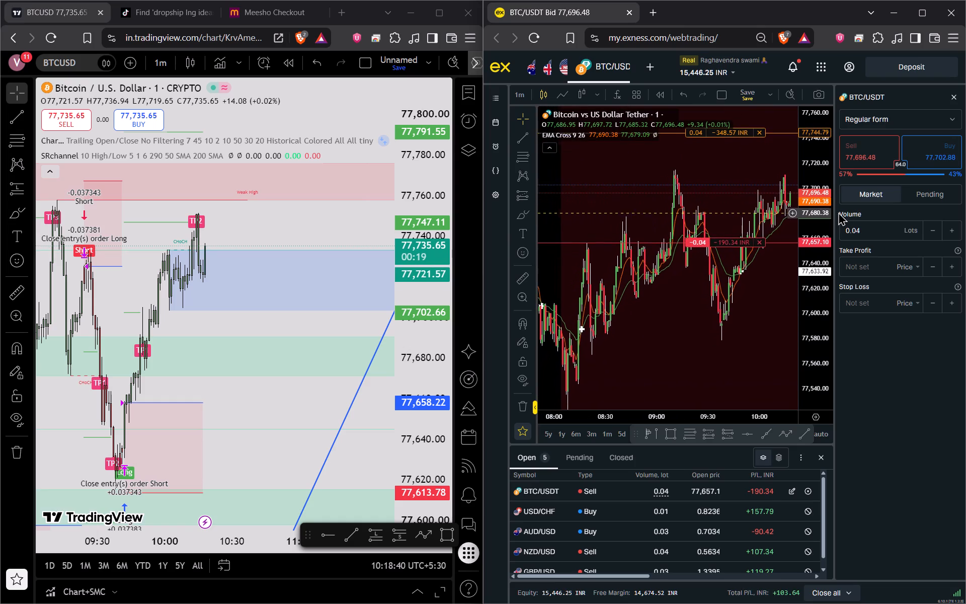
left_click_drag(838, 212, 862, 197)
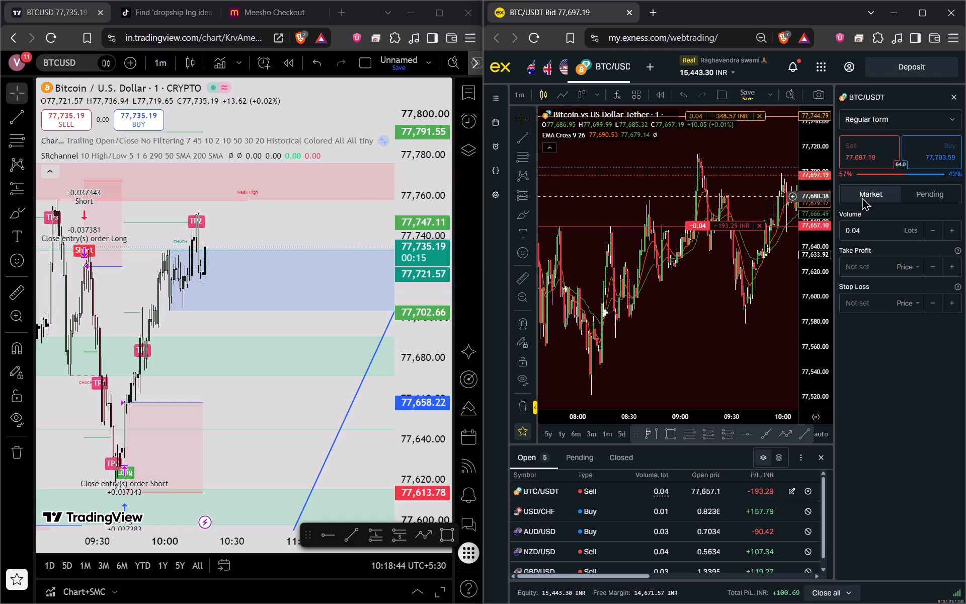
left_click_drag(862, 197, 965, 239)
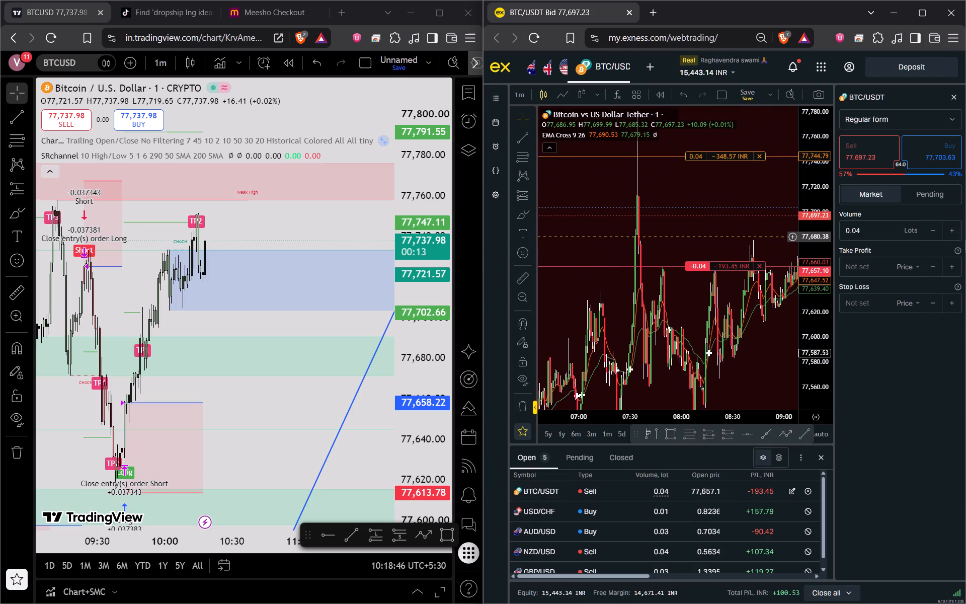
left_click_drag(965, 239, 956, 174)
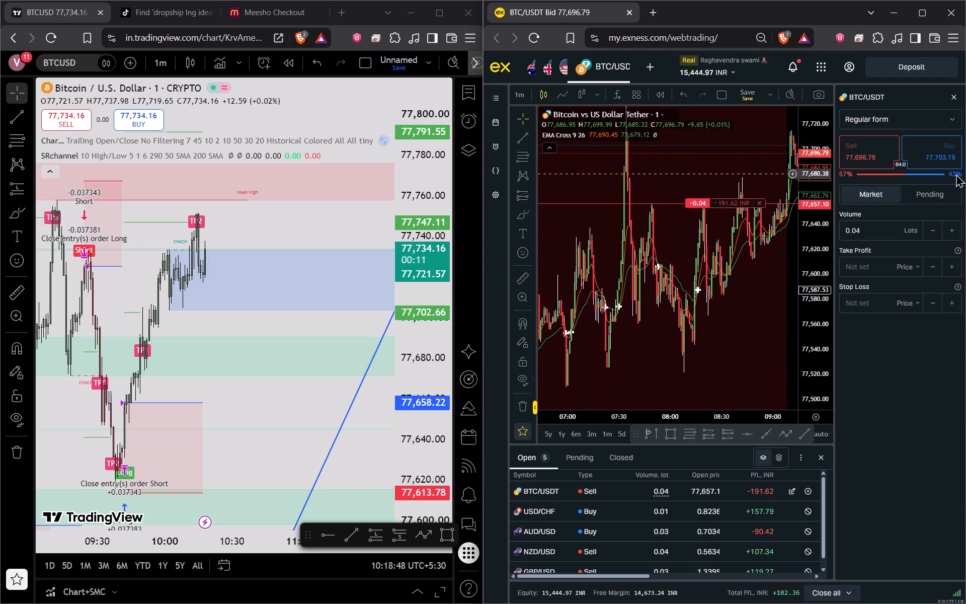
left_click_drag(956, 174, 680, 233)
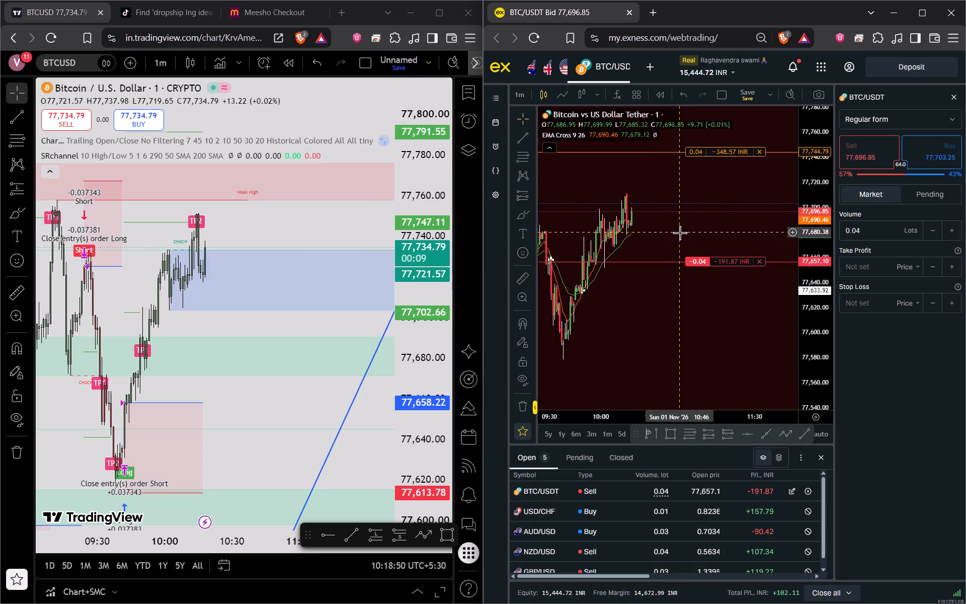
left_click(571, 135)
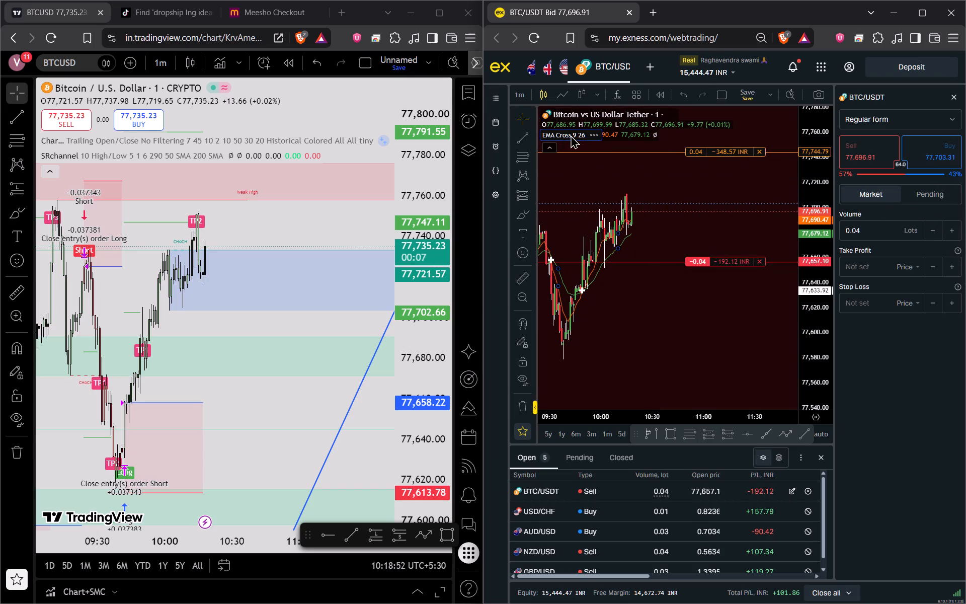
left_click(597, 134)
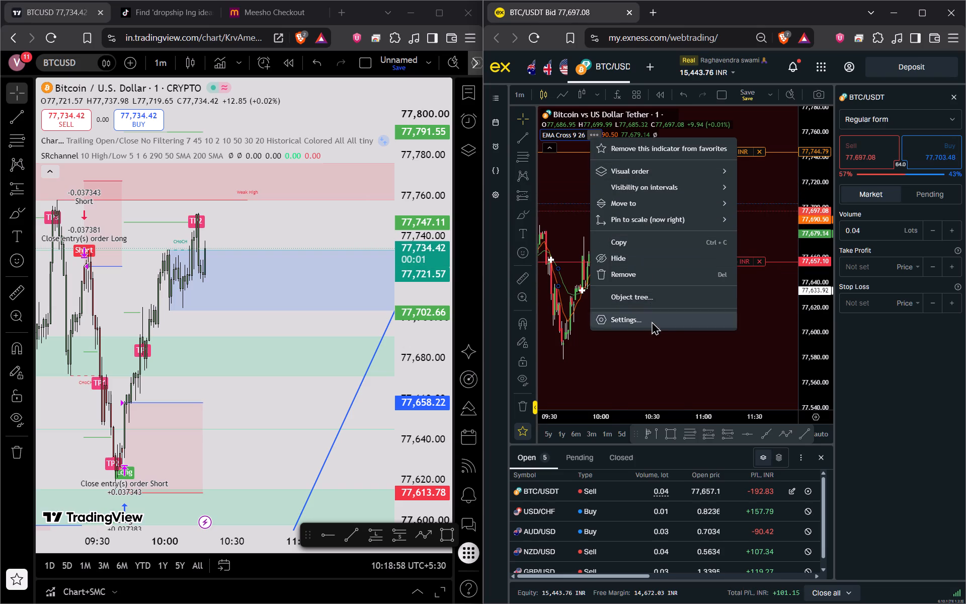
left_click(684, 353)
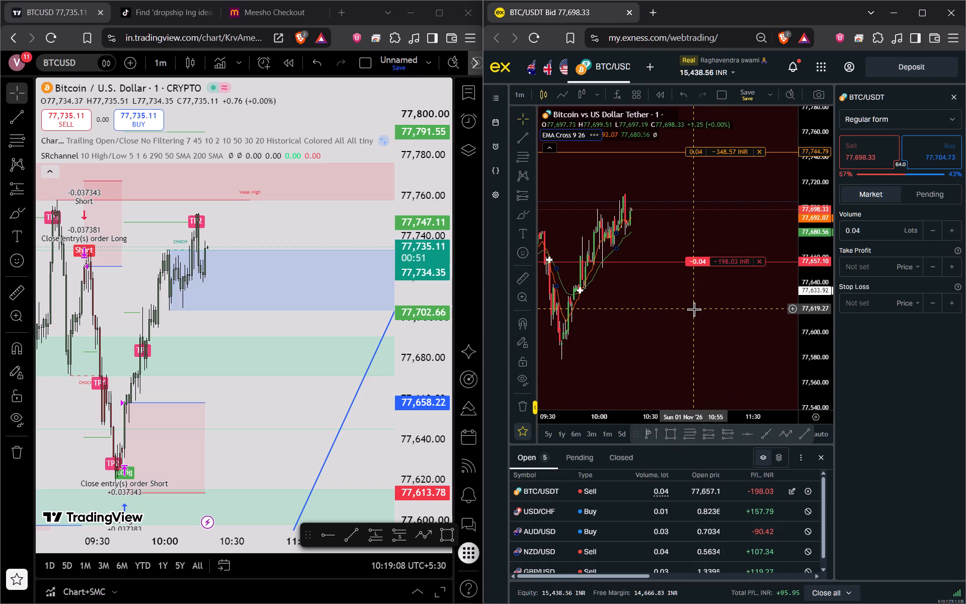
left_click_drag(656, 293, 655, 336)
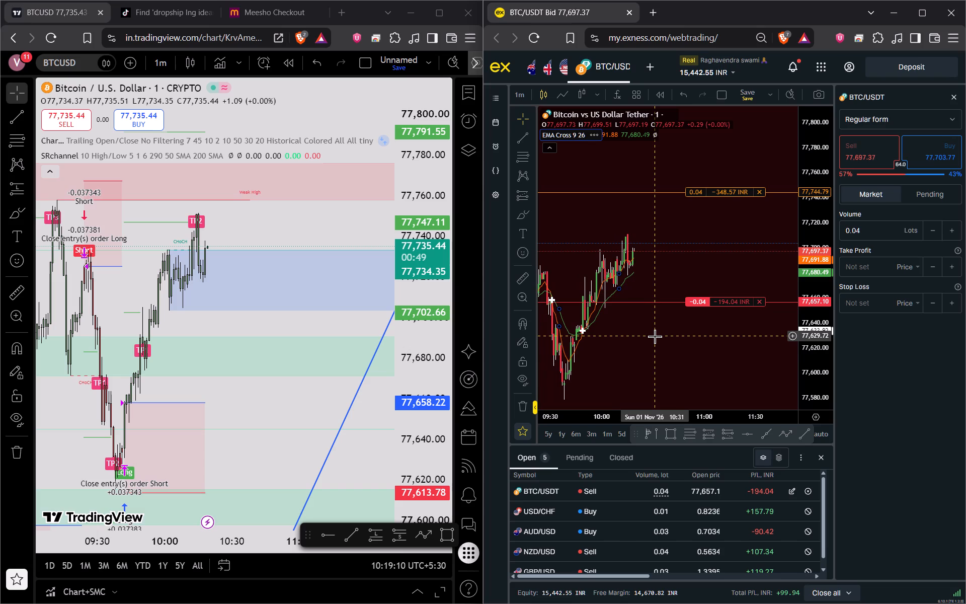
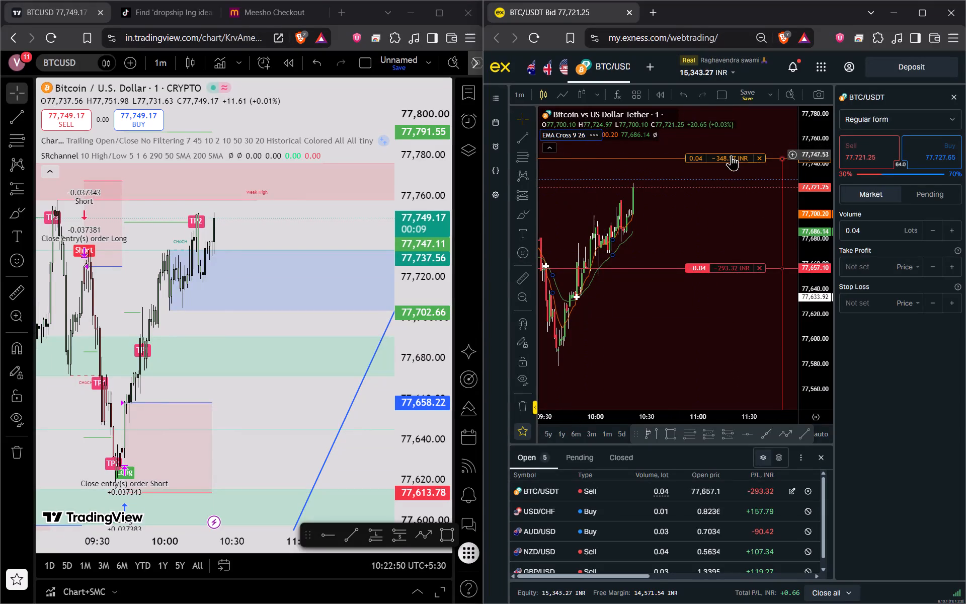
Raise the stop loss of the open 0.04-lot BTC/USDT sell position on the Exness chart to 77,757.99.
left_click_drag(731, 155, 726, 142)
left_click(834, 390)
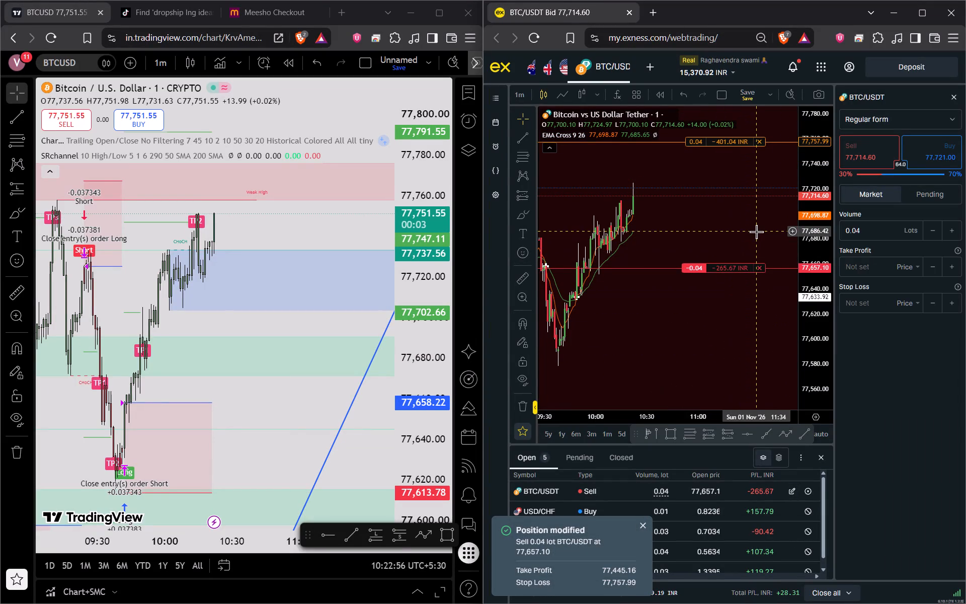
Examine recent Bitcoin price action on the Exness chart and on TradingView against the support and resistance channels and Chart+SMC signals.
left_click_drag(755, 232, 739, 251)
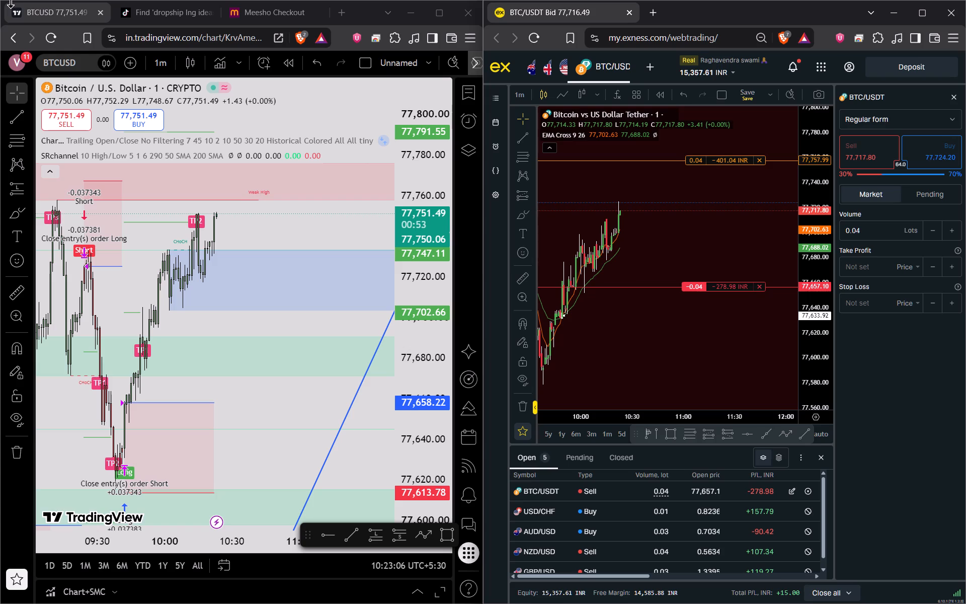
left_click_drag(280, 431, 340, 289)
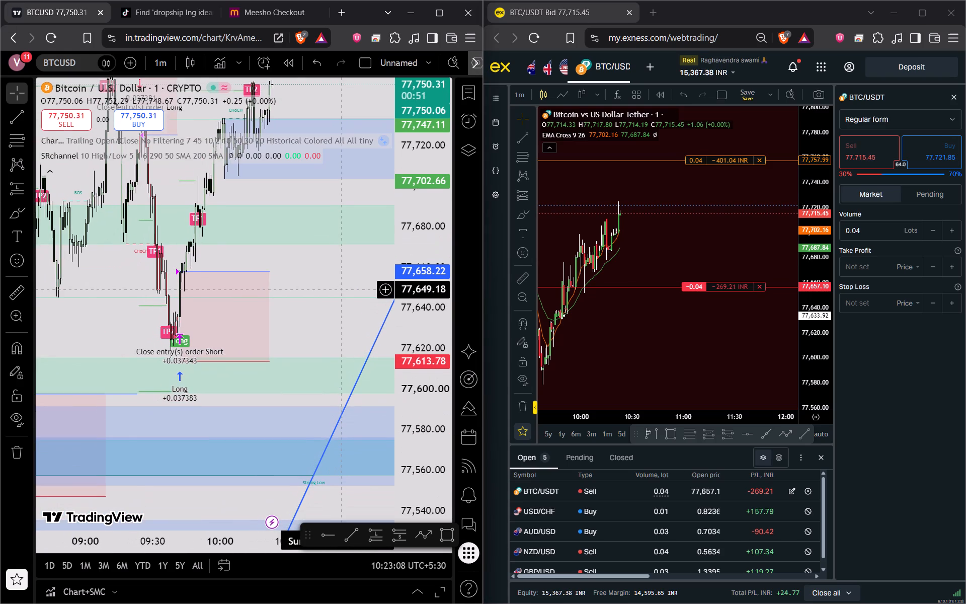
left_click_drag(340, 289, 313, 427)
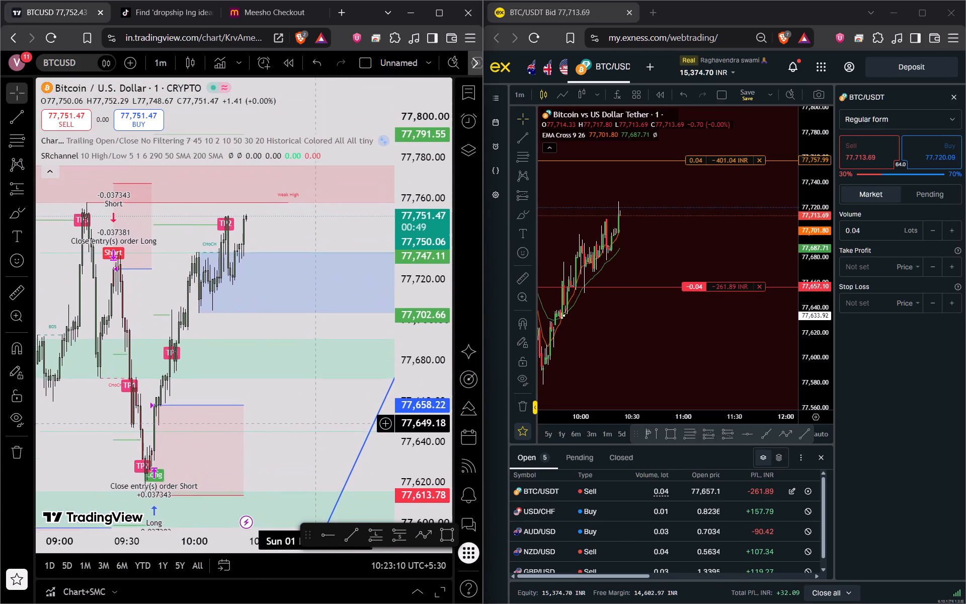
left_click_drag(313, 427, 459, 386)
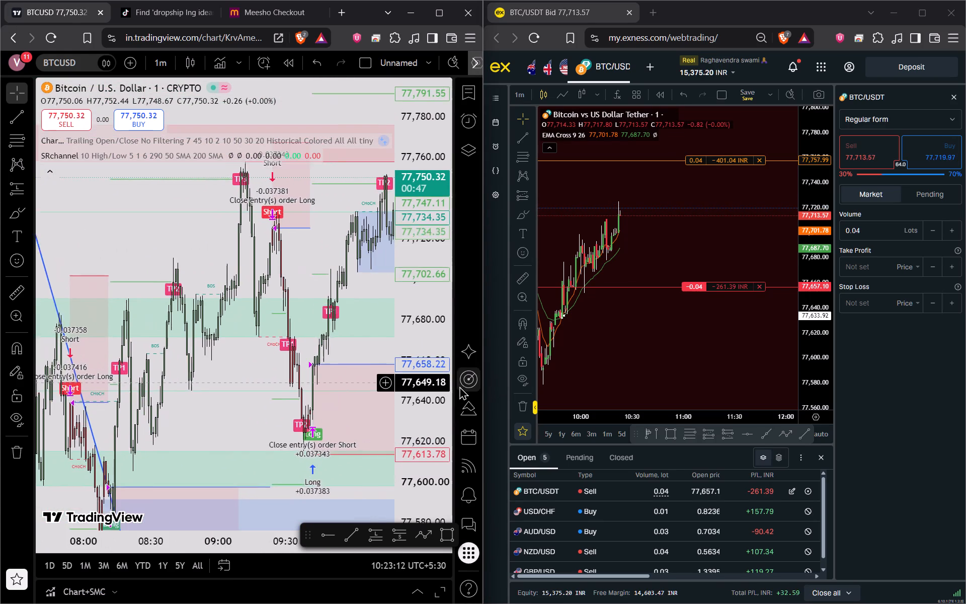
left_click_drag(459, 386, 403, 421)
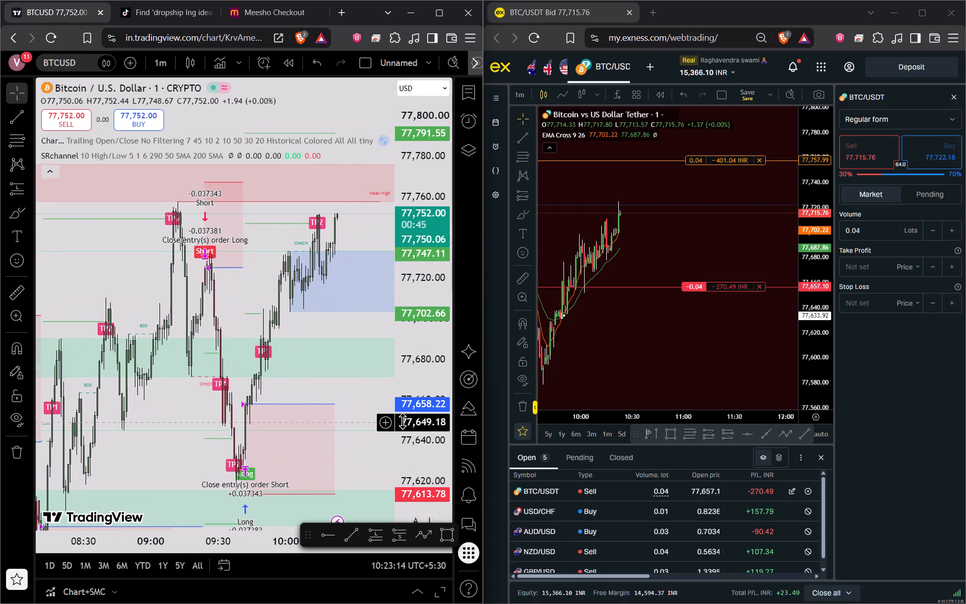
left_click_drag(403, 421, 339, 376)
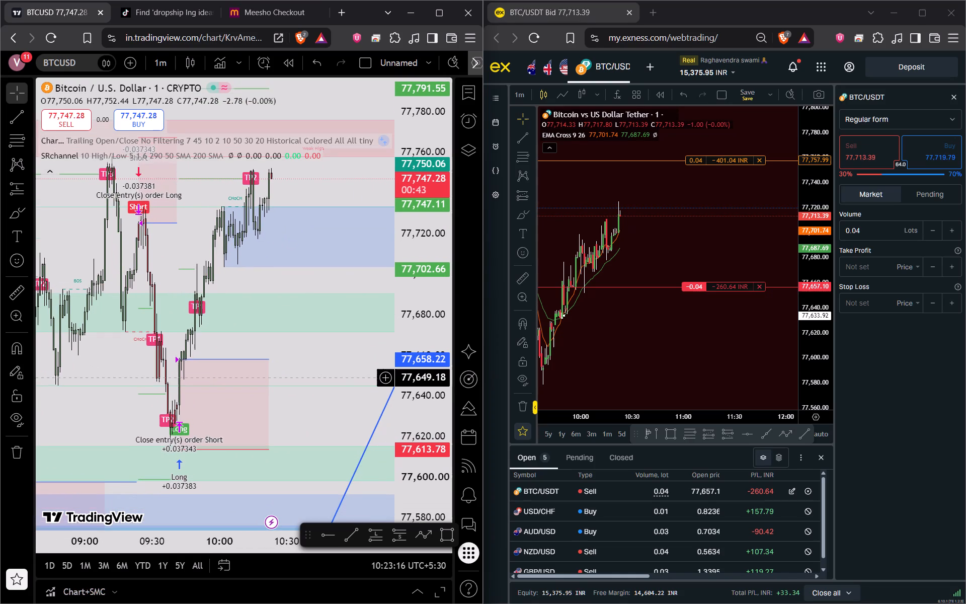
left_click_drag(339, 376, 310, 325)
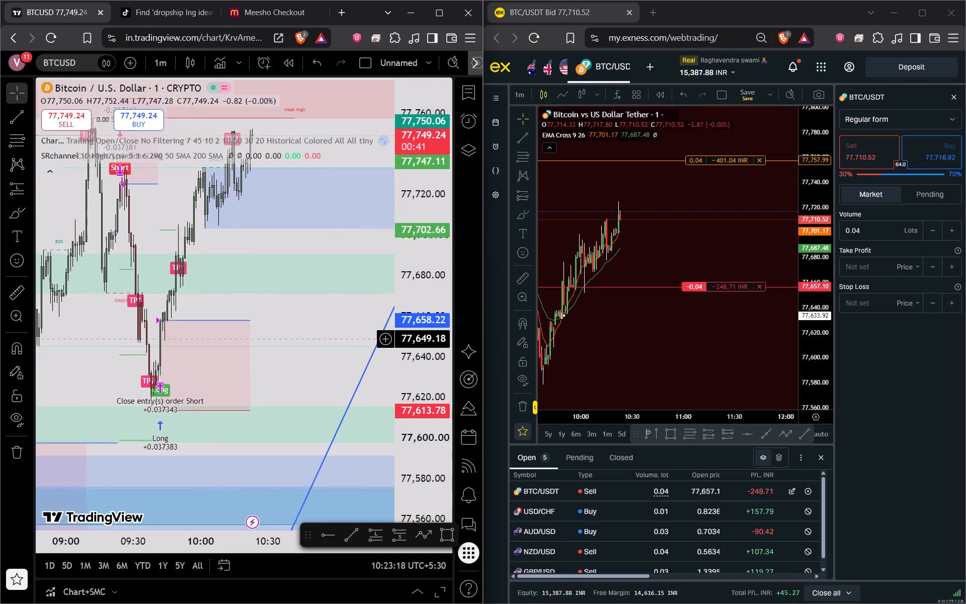
left_click_drag(310, 325, 307, 411)
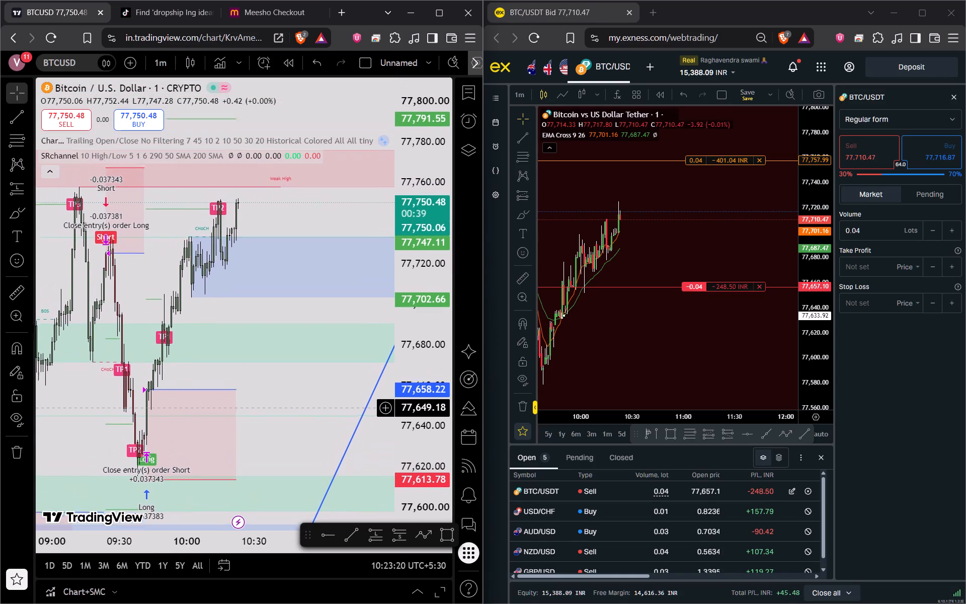
left_click_drag(307, 411, 309, 424)
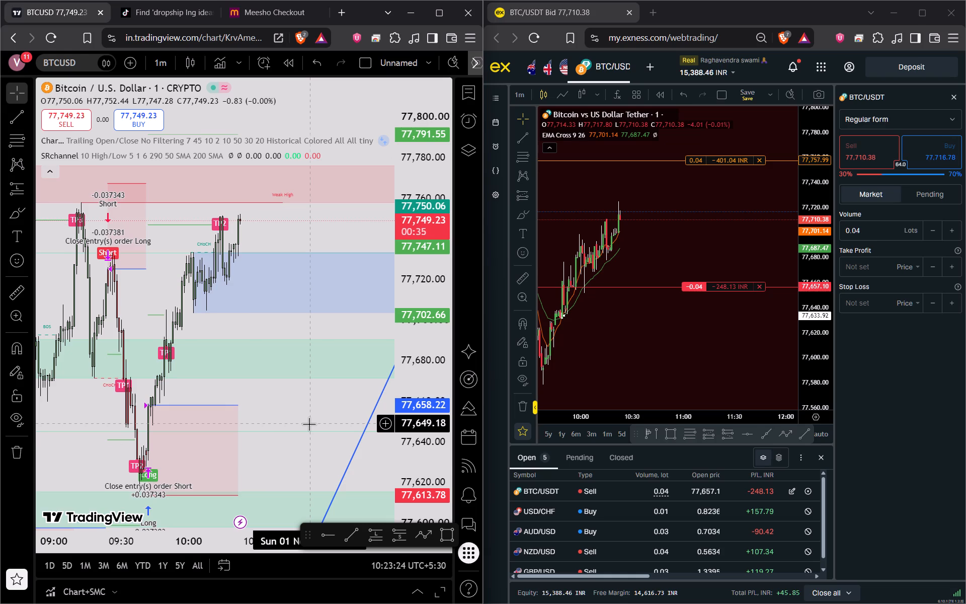